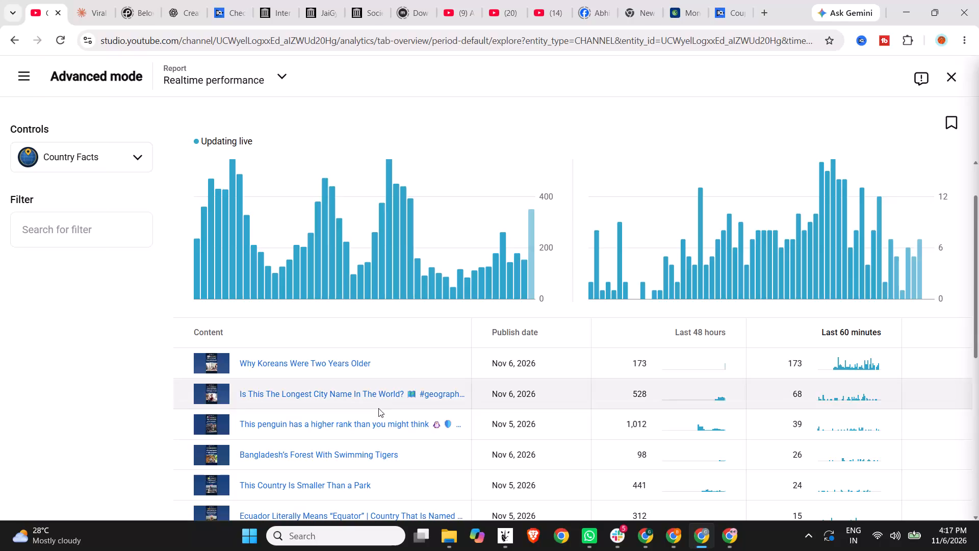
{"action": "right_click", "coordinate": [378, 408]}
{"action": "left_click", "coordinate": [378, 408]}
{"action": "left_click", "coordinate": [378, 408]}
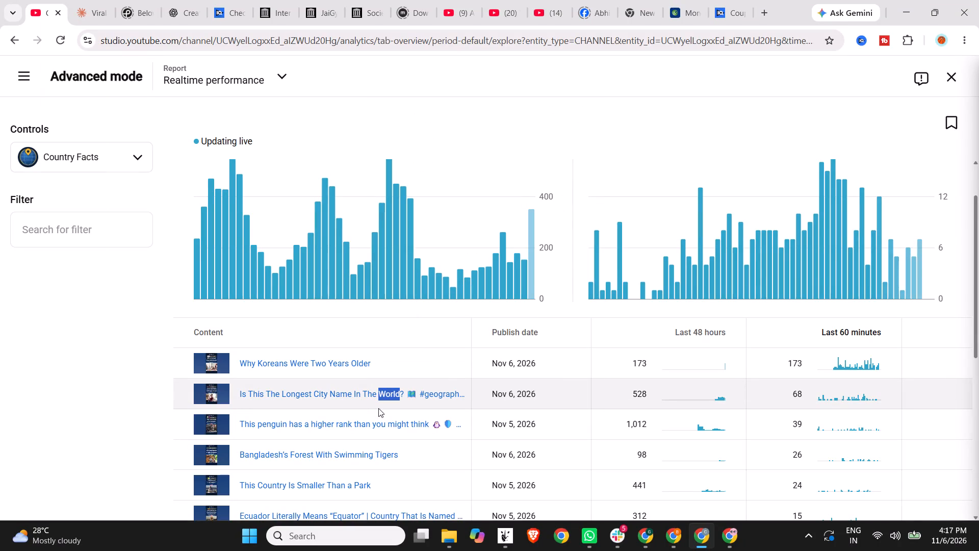
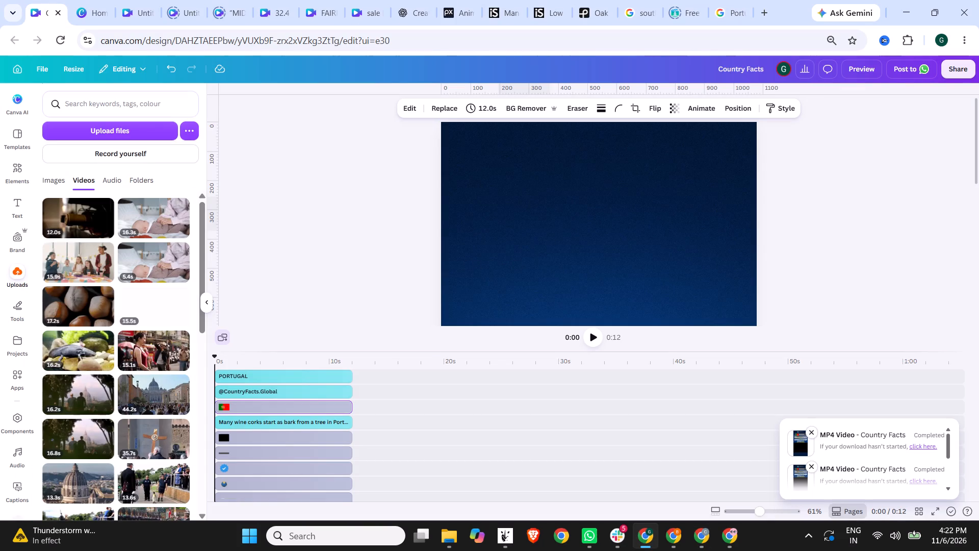
{"action": "left_click", "coordinate": [267, 363]}
{"action": "scroll", "coordinate": [539, 238], "scroll_direction": "up", "scroll_amount": 4}
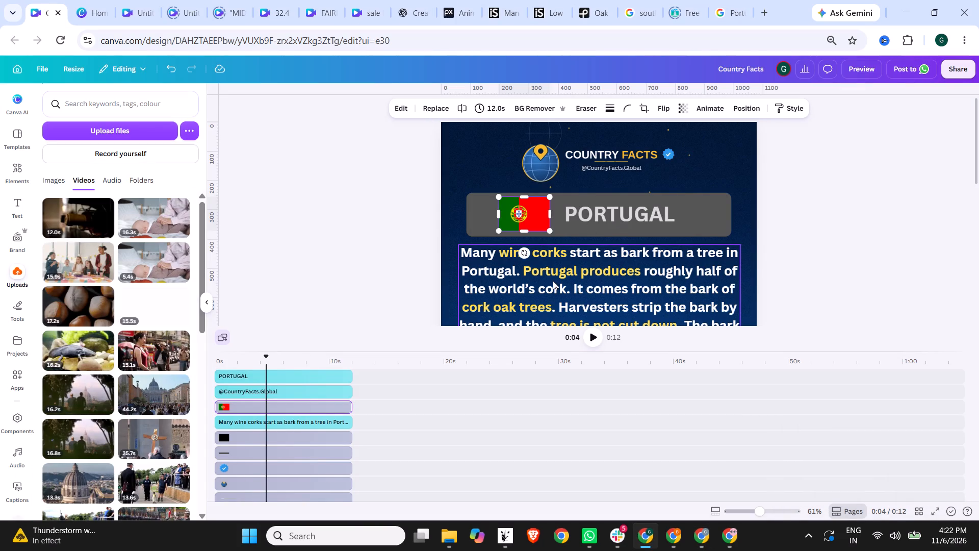
{"action": "double_click", "coordinate": [553, 281]}
{"action": "scroll", "coordinate": [665, 251], "scroll_direction": "down", "scroll_amount": 2, "text": "ctrl"}
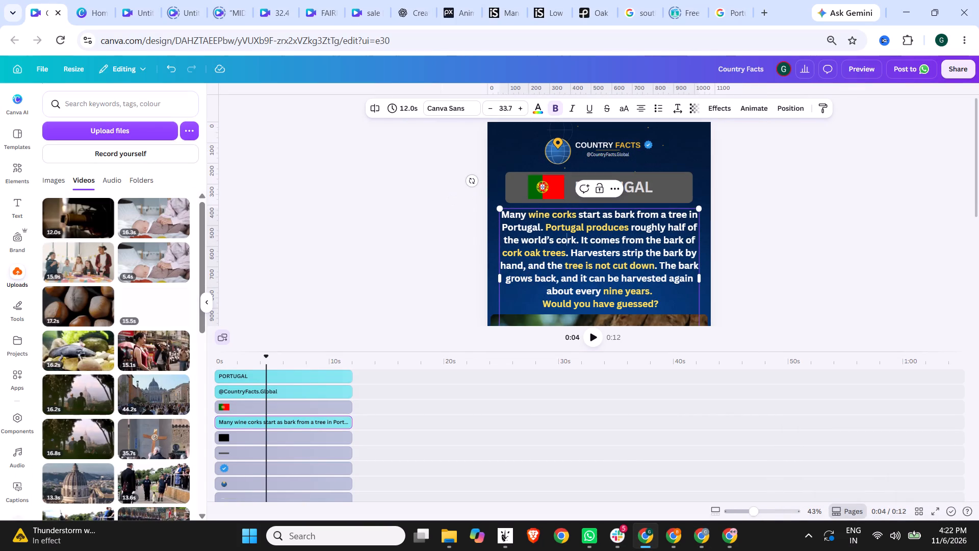
{"action": "left_click", "coordinate": [529, 279]}
{"action": "key", "text": "ctrl+a"}
{"action": "key", "text": "ctrl+v"}
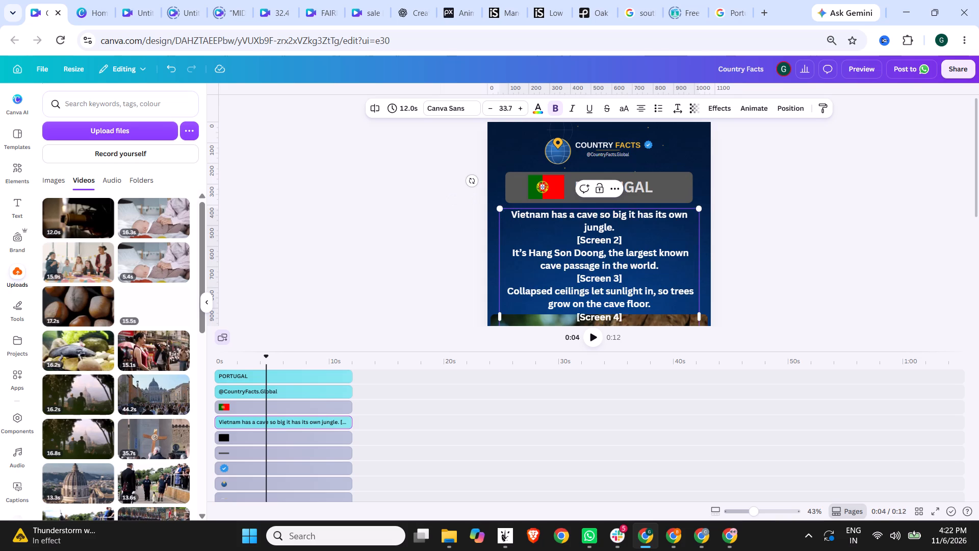
Remove the [Screen 2] through [Screen 5] labels from the fact text, closing the gaps they leave between sentences.
{"action": "left_click_drag", "start_coordinate": [625, 239], "coordinate": [546, 235]}
{"action": "key", "text": "BackSpace"}
{"action": "key", "text": "BackSpace"}
{"action": "key", "text": "Delete"}
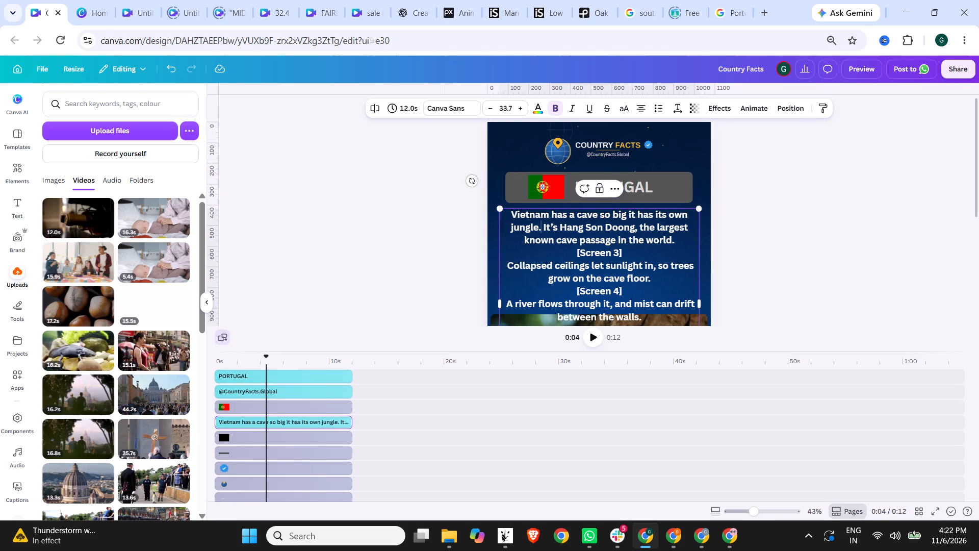
{"action": "left_click_drag", "start_coordinate": [652, 250], "coordinate": [553, 253]}
{"action": "key", "text": "BackSpace"}
{"action": "key", "text": "BackSpace"}
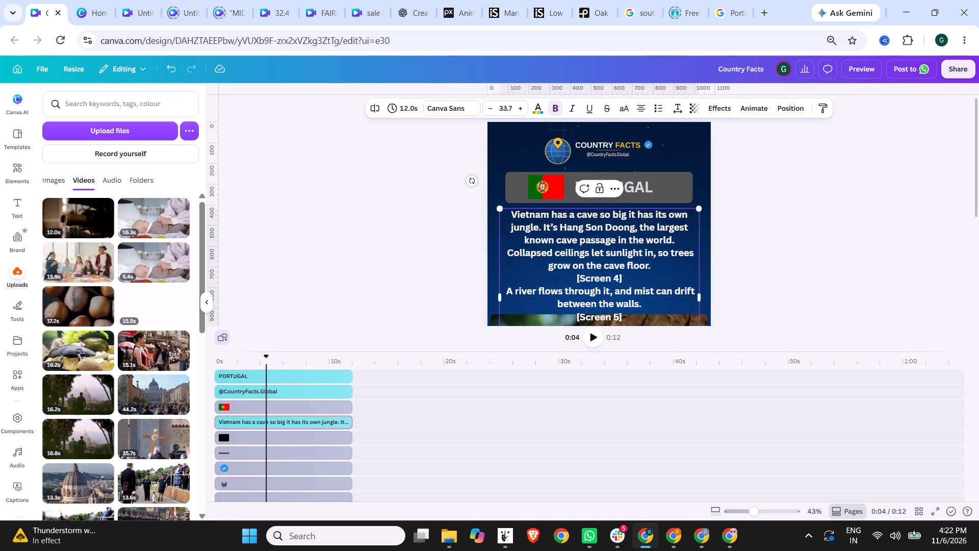
{"action": "left_click_drag", "start_coordinate": [649, 277], "coordinate": [559, 280]}
{"action": "key", "text": "BackSpace"}
{"action": "key", "text": "BackSpace"}
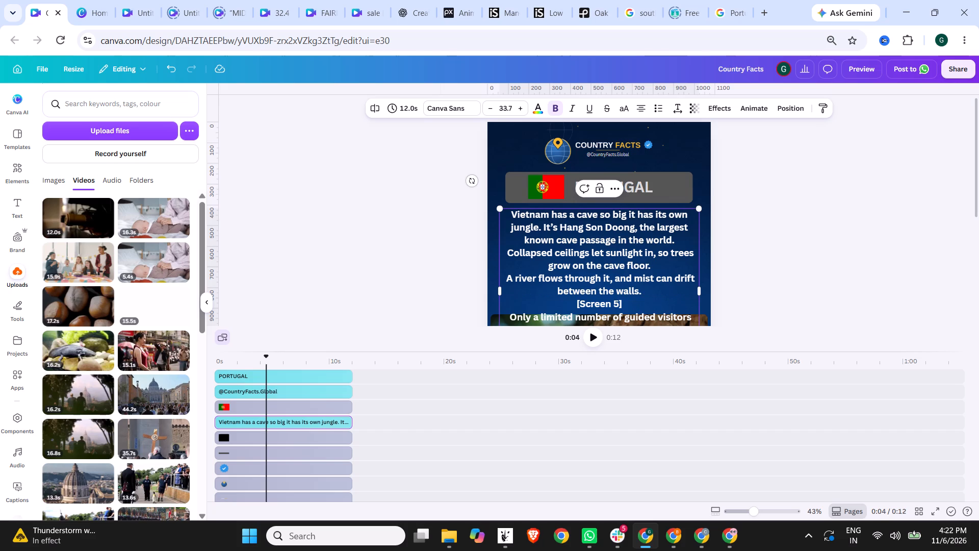
{"action": "key", "text": "Delete"}
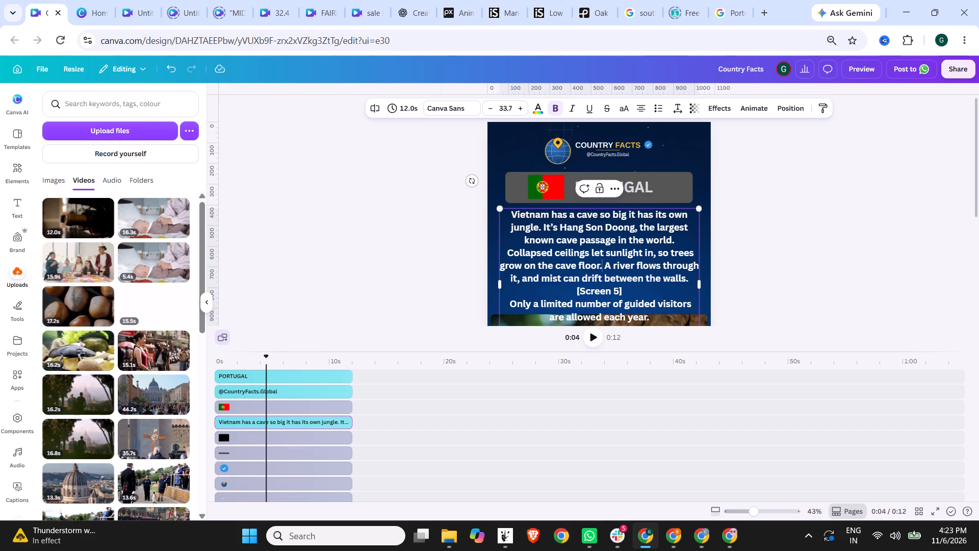
{"action": "left_click_drag", "start_coordinate": [627, 290], "coordinate": [563, 294]}
{"action": "key", "text": "BackSpace"}
{"action": "key", "text": "BackSpace"}
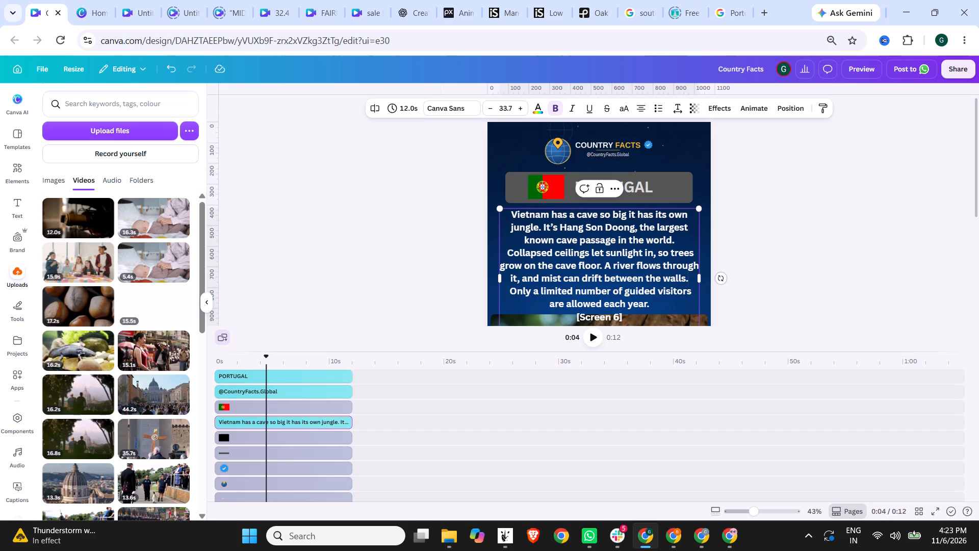
Widen the fact text box slightly on both sides.
{"action": "left_click", "coordinate": [497, 278]}
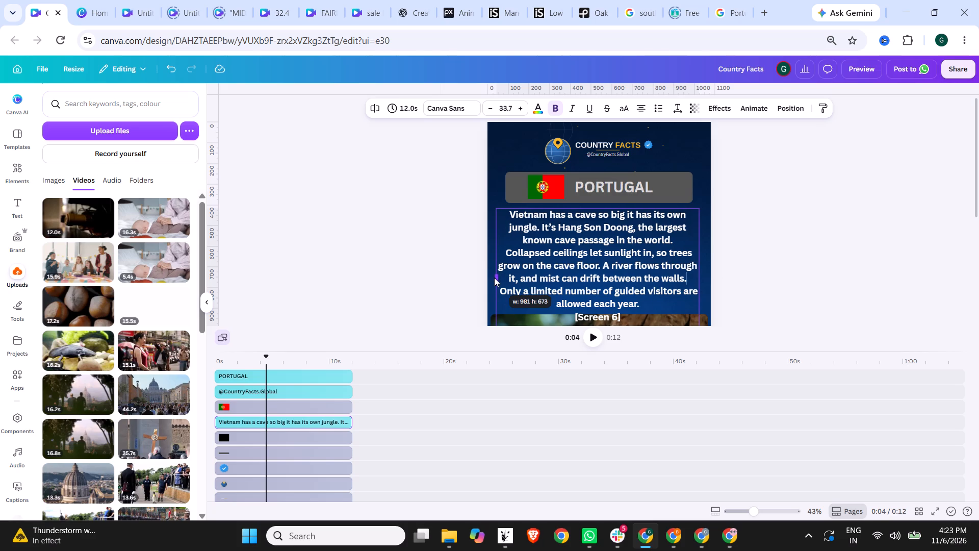
{"action": "left_click", "coordinate": [697, 277]}
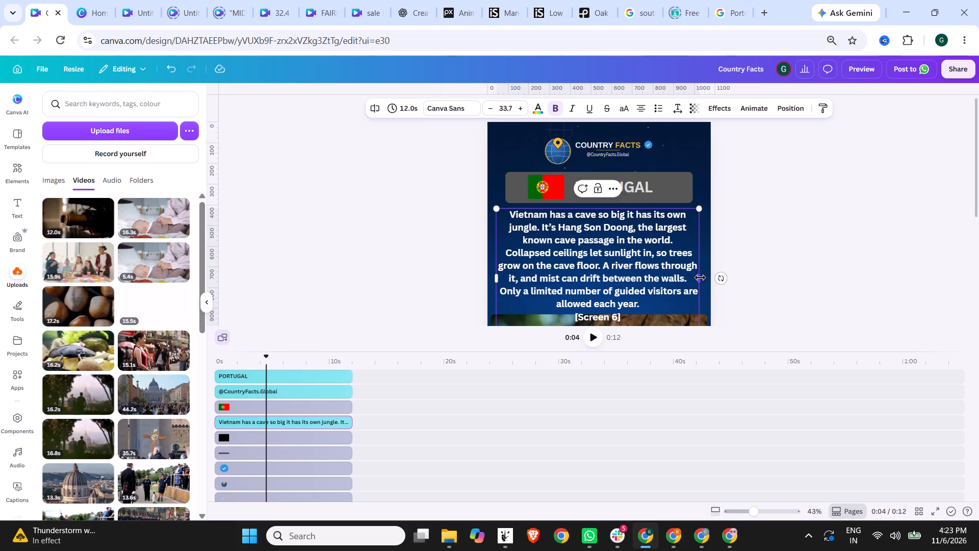
{"action": "left_click", "coordinate": [698, 278]}
{"action": "left_click", "coordinate": [699, 278]}
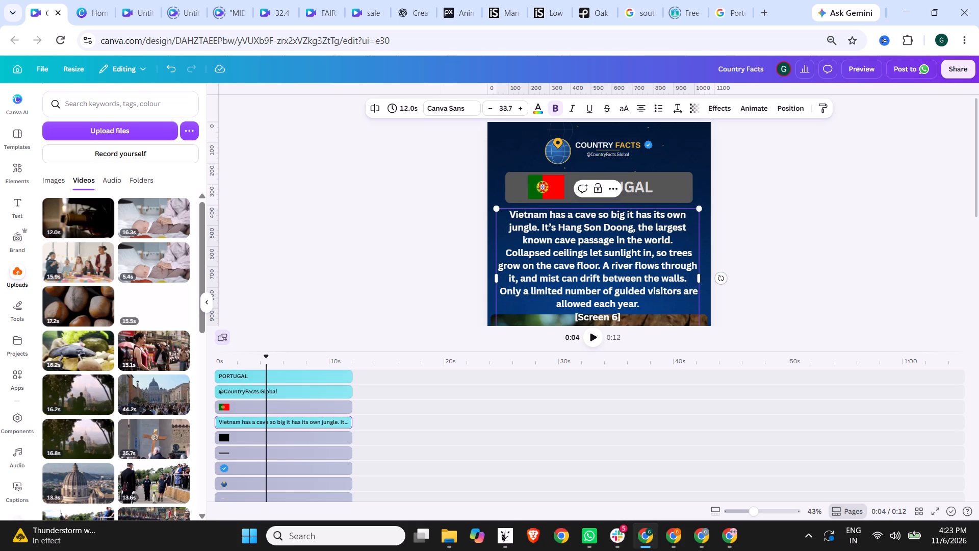
{"action": "left_click", "coordinate": [699, 278]}
{"action": "left_click", "coordinate": [700, 278]}
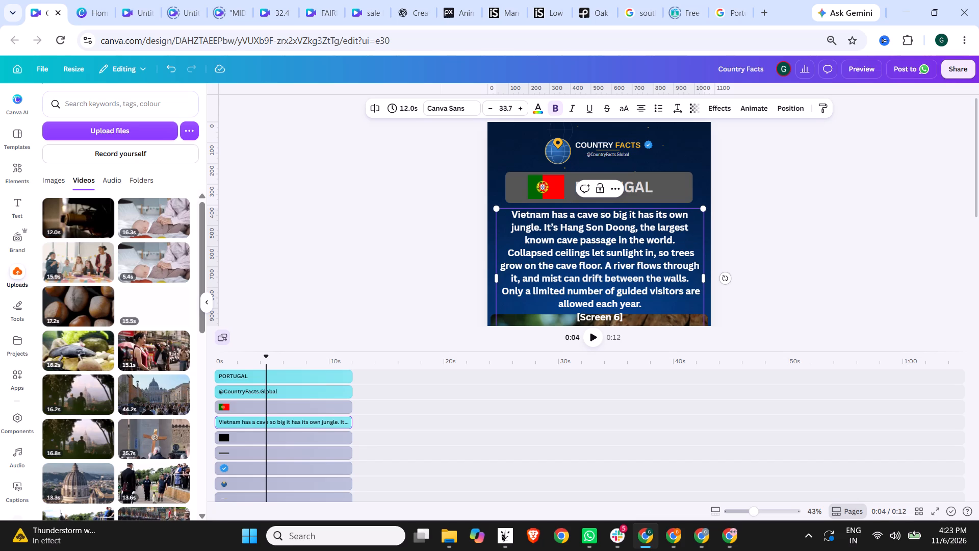
Reword the opening of the fact text from "Vietnam has a cave" to "A cave so big it has its own jungle.".
{"action": "left_click_drag", "start_coordinate": [570, 215], "coordinate": [492, 217]}
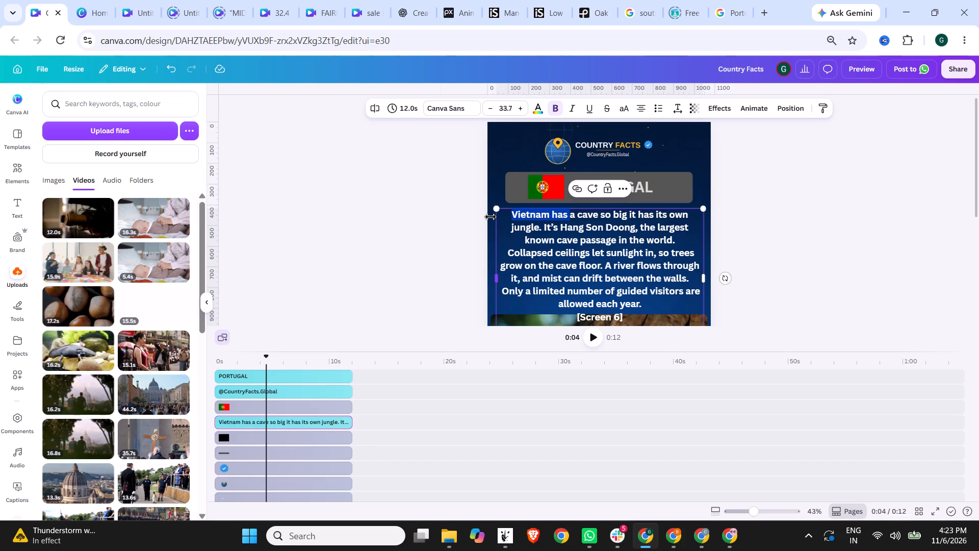
{"action": "key", "text": "BackSpace"}
{"action": "key", "text": "Delete"}
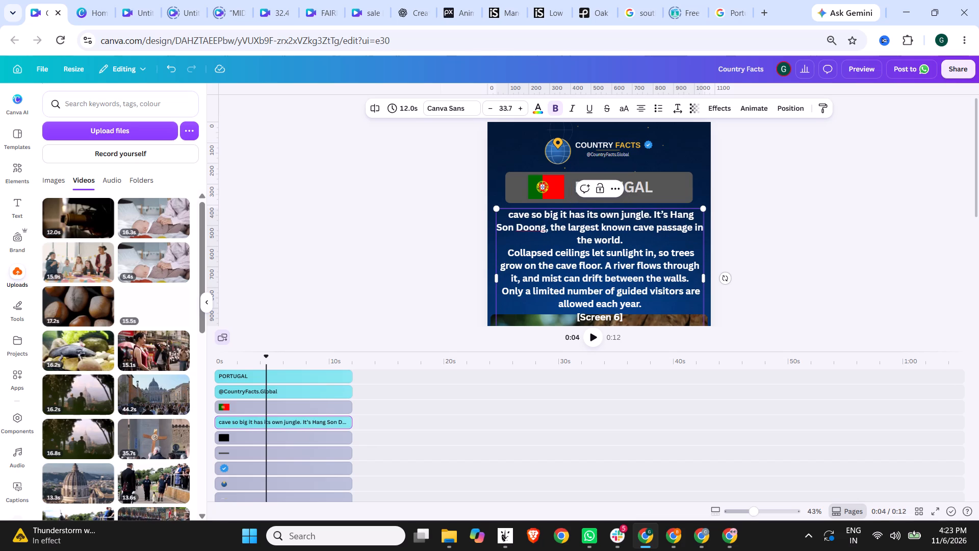
{"action": "key", "text": "shift+a"}
Put the opening sentence on its own line and merge the sentences from "It's Hang Son Doong" to "each year." into one paragraph.
{"action": "left_click", "coordinate": [655, 215]}
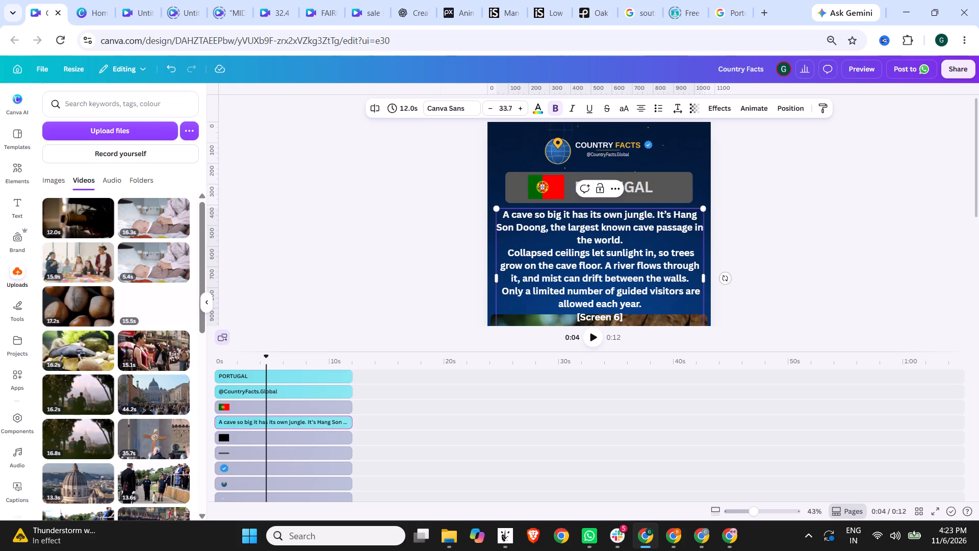
{"action": "key", "text": "Right"}
{"action": "key", "text": "Return"}
{"action": "left_click", "coordinate": [659, 238]}
{"action": "key", "text": "Delete"}
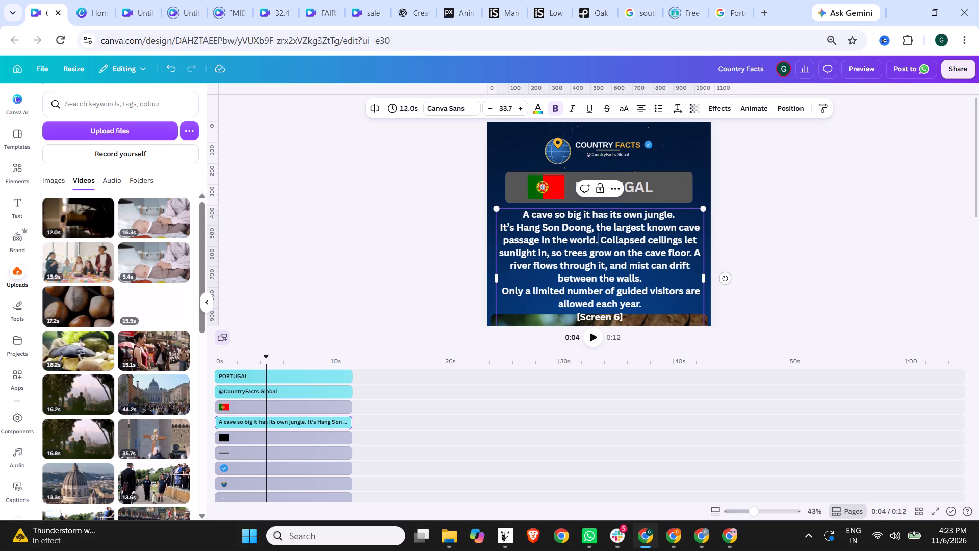
{"action": "left_click", "coordinate": [665, 272]}
{"action": "key", "text": "Delete"}
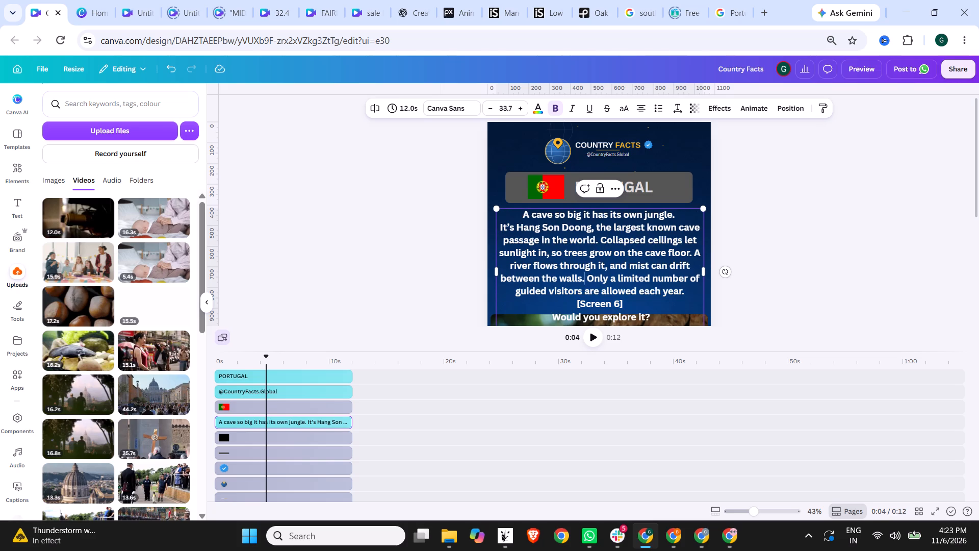
Remove the [Screen 6] label, keeping "Would you explore it?" as the closing line.
{"action": "left_click_drag", "start_coordinate": [642, 301], "coordinate": [532, 312]}
{"action": "key", "text": "BackSpace"}
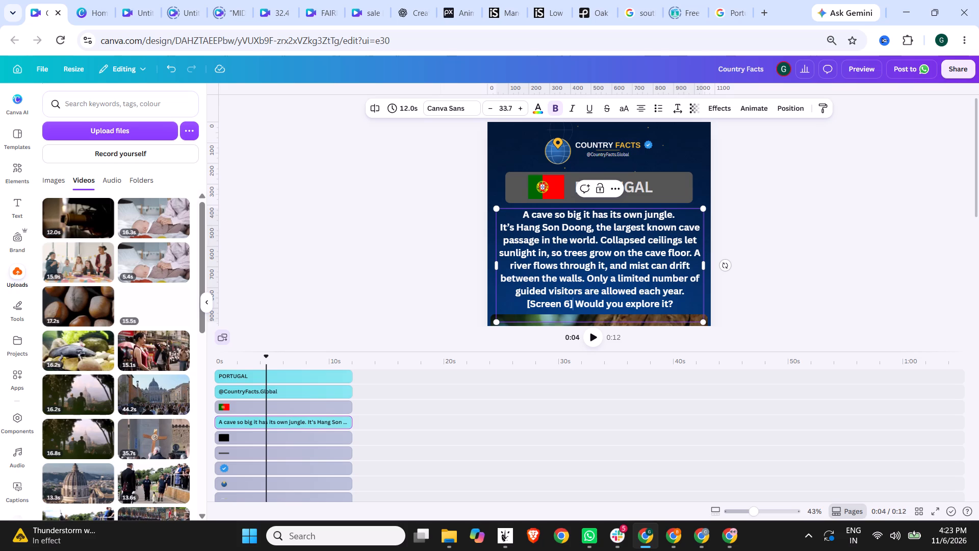
{"action": "left_click_drag", "start_coordinate": [574, 302], "coordinate": [514, 302]}
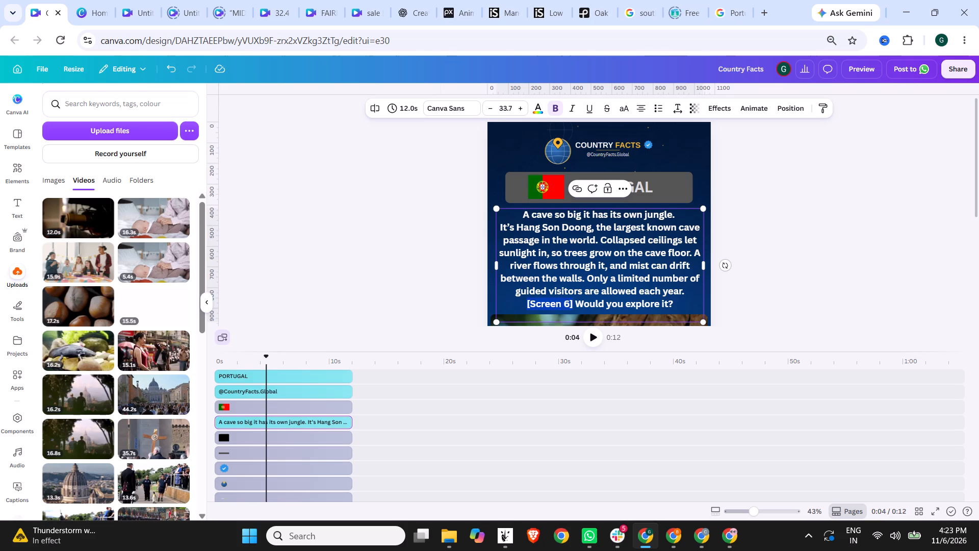
{"action": "key", "text": "BackSpace"}
Colour the closing question "Would you explore it?" yellow.
{"action": "left_click_drag", "start_coordinate": [654, 302], "coordinate": [533, 304]}
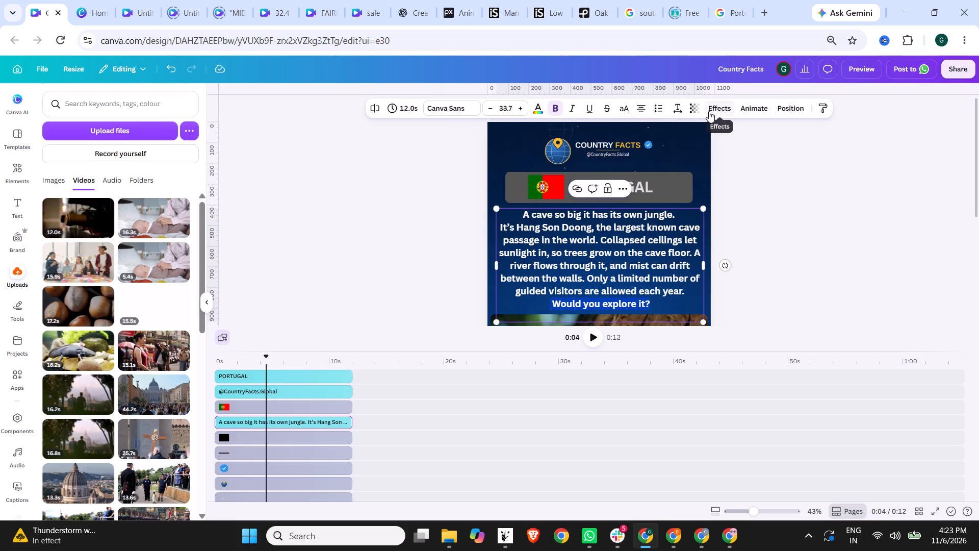
{"action": "left_click", "coordinate": [534, 105]}
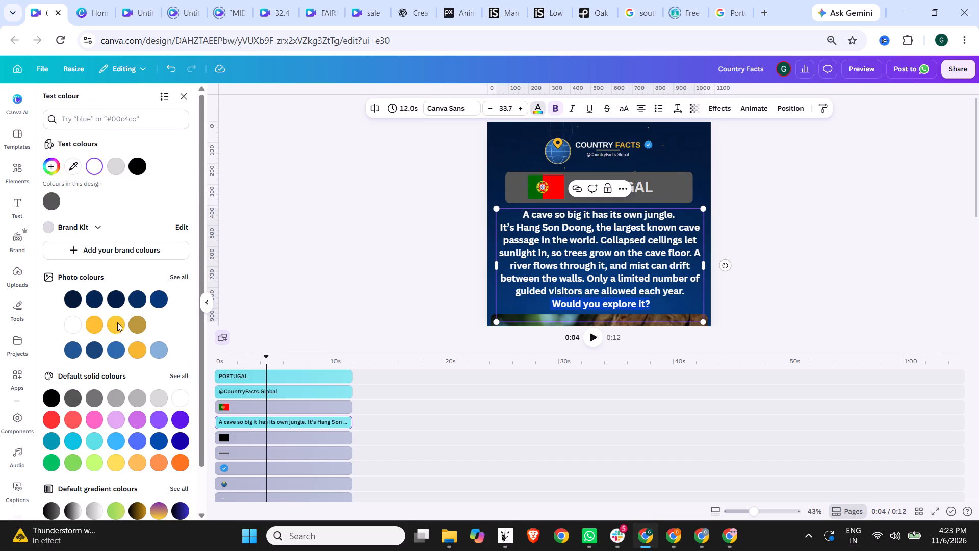
{"action": "left_click", "coordinate": [117, 458]}
Colour the cave name "Hang Son Doong" in the same yellow.
{"action": "left_click", "coordinate": [613, 229]}
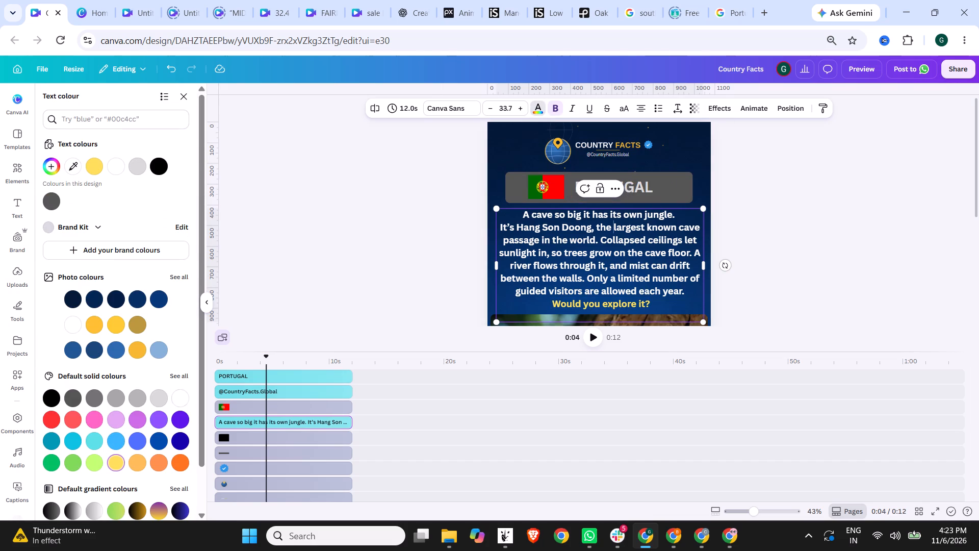
{"action": "left_click_drag", "start_coordinate": [514, 226], "coordinate": [585, 223]}
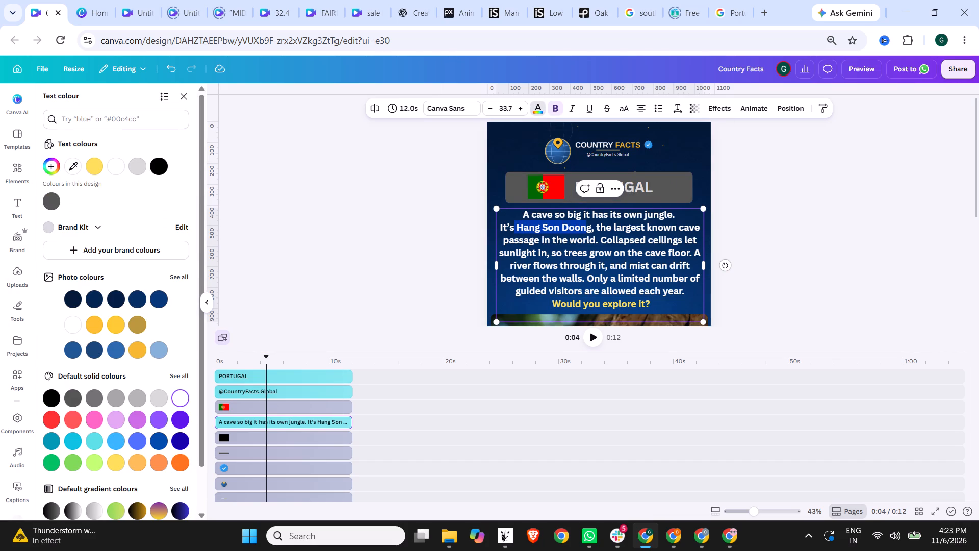
{"action": "left_click_drag", "start_coordinate": [585, 223], "coordinate": [589, 223]}
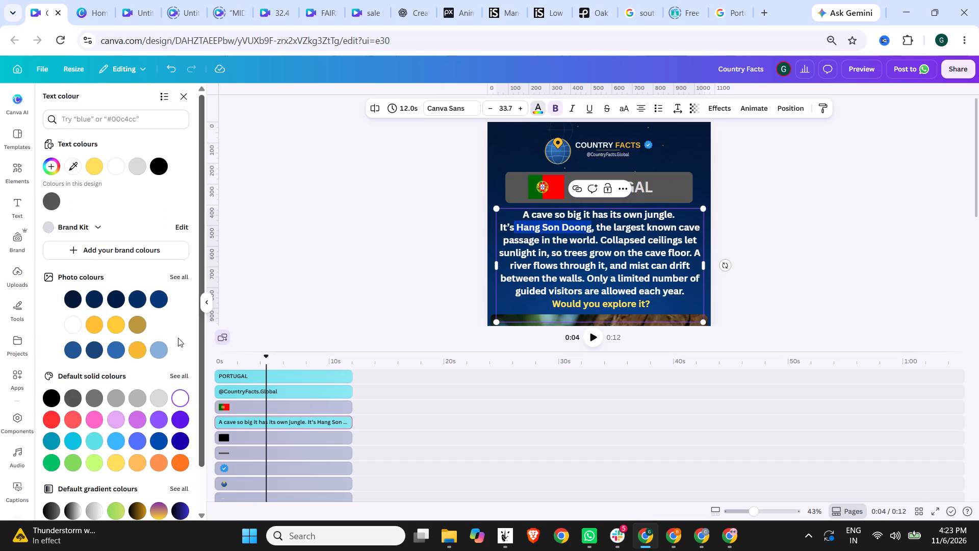
{"action": "left_click", "coordinate": [97, 163]}
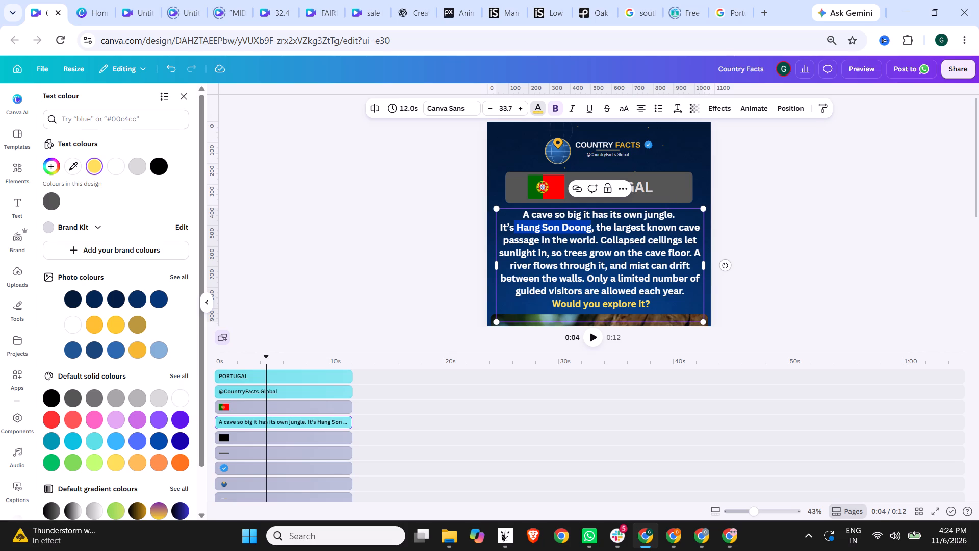
Colour the opening sentence "A cave so big it has its own jungle." in the same yellow.
{"action": "left_click_drag", "start_coordinate": [682, 216], "coordinate": [519, 213]}
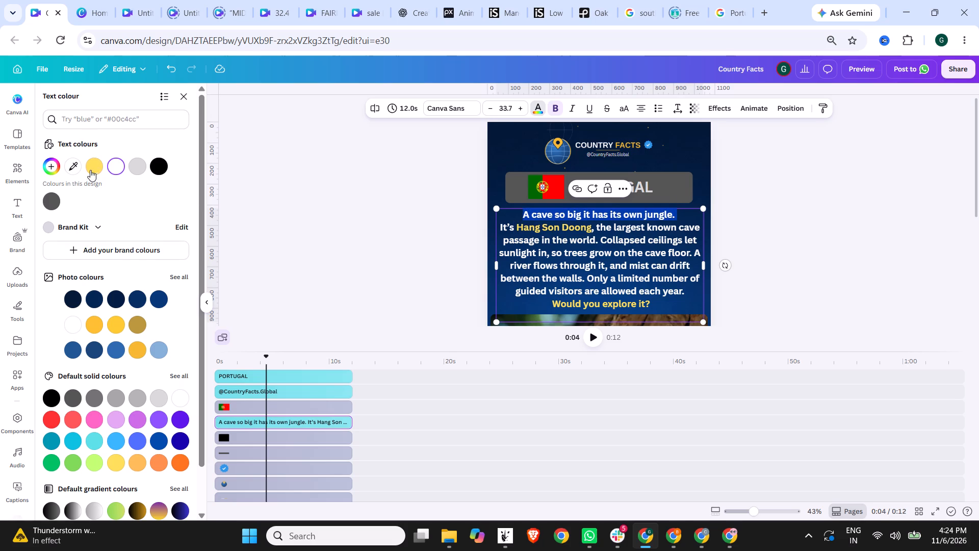
{"action": "left_click", "coordinate": [90, 170]}
Highlight the words "river" and "mist" in the fact text with the same yellow.
{"action": "left_click_drag", "start_coordinate": [506, 268], "coordinate": [529, 267]}
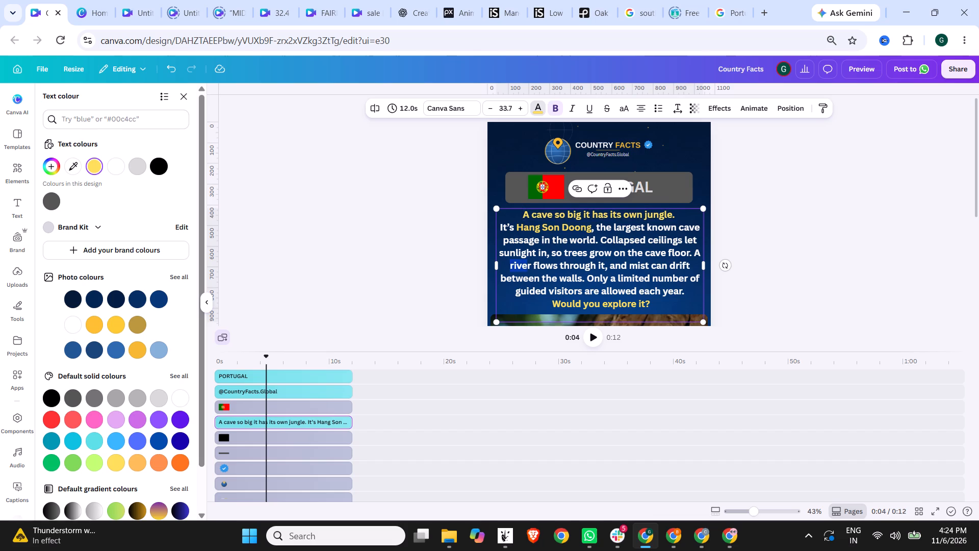
{"action": "left_click_drag", "start_coordinate": [529, 267], "coordinate": [530, 267]}
{"action": "left_click", "coordinate": [97, 168]}
{"action": "left_click_drag", "start_coordinate": [629, 266], "coordinate": [651, 266]}
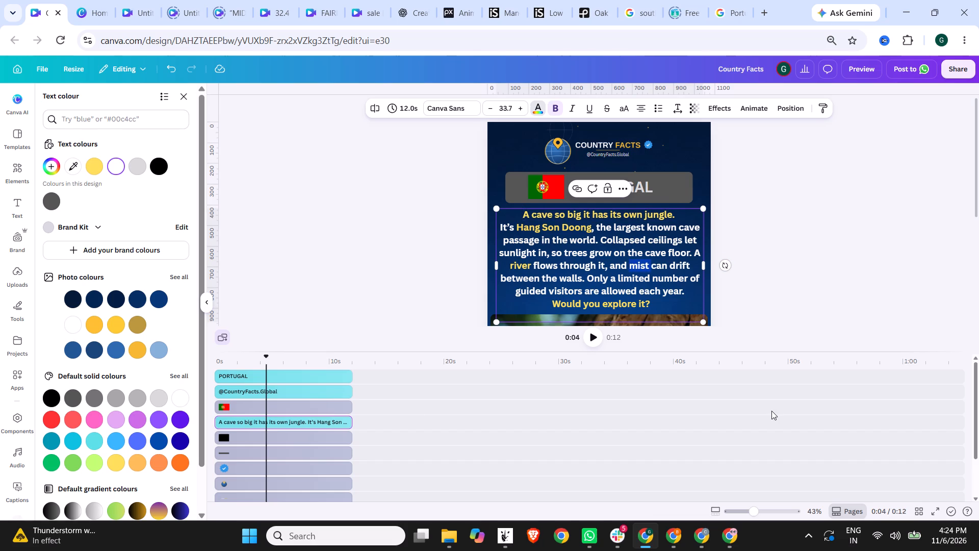
{"action": "left_click", "coordinate": [94, 170]}
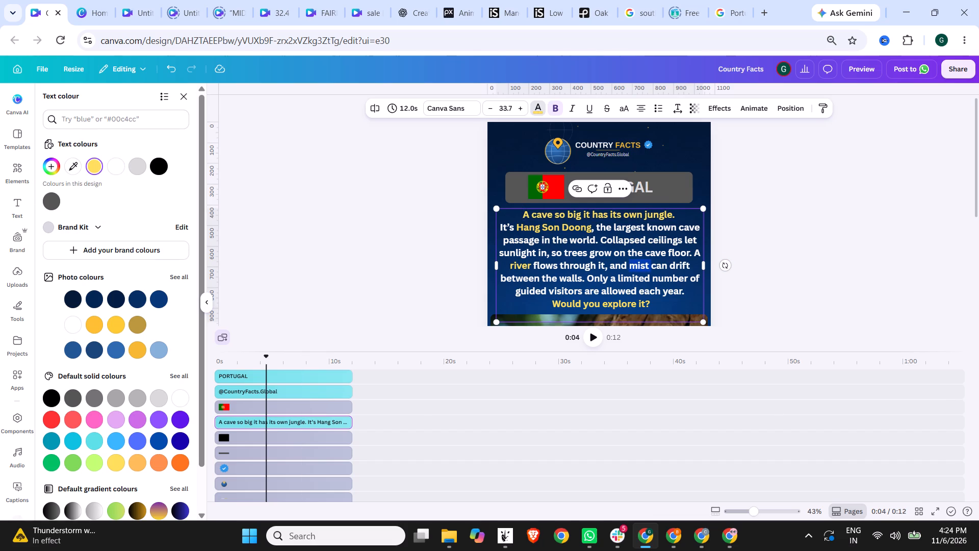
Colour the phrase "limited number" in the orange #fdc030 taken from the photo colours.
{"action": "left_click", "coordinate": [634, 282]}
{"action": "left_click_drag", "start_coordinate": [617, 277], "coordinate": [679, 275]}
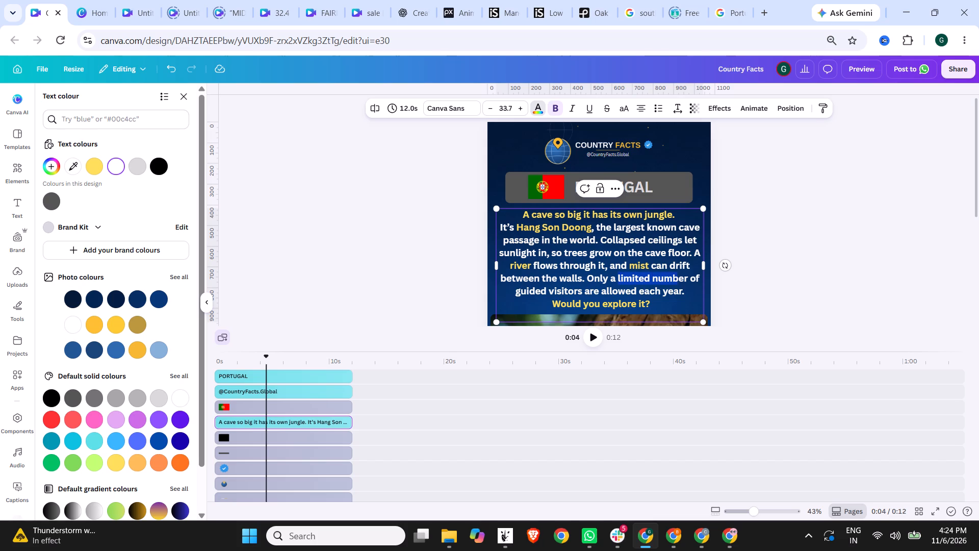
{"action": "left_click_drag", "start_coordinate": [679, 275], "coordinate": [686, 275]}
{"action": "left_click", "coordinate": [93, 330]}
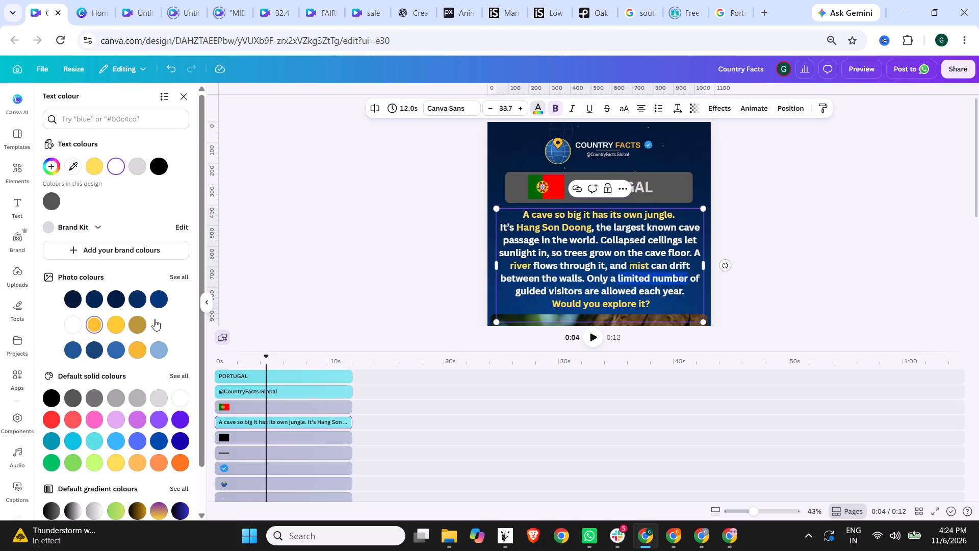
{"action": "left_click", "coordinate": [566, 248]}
Colour the phrase "guided visitors" in the same yellow as the other highlights.
{"action": "left_click_drag", "start_coordinate": [511, 292], "coordinate": [575, 291]}
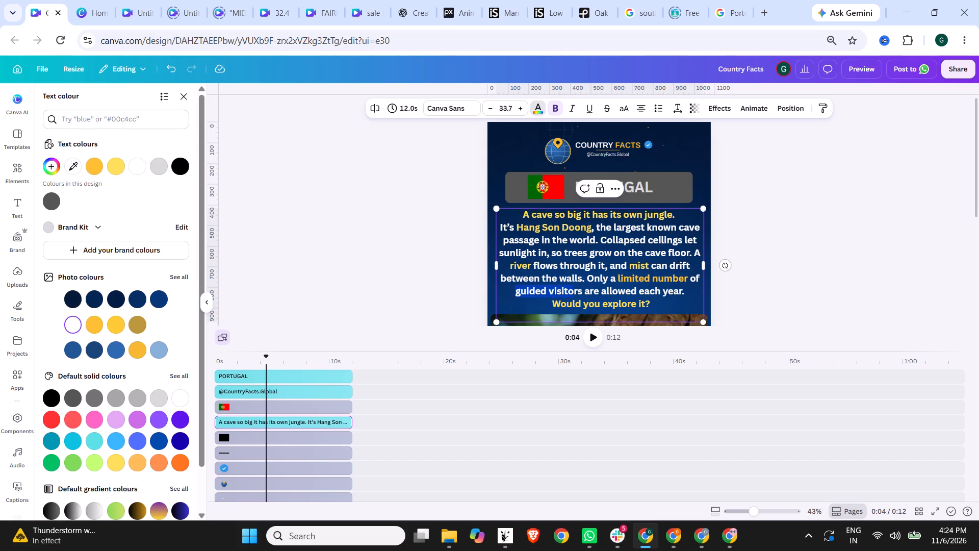
{"action": "left_click_drag", "start_coordinate": [575, 291], "coordinate": [581, 290]}
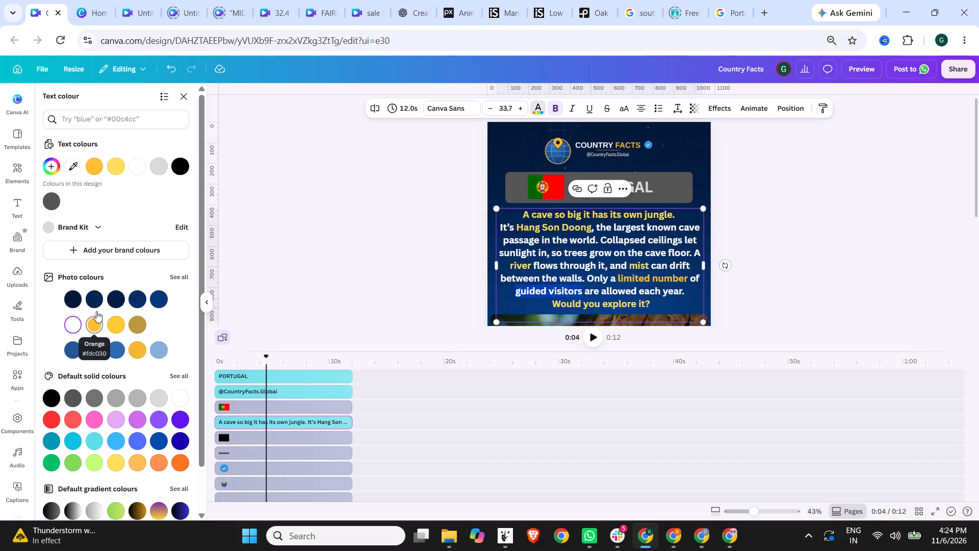
{"action": "left_click", "coordinate": [107, 170]}
{"action": "left_click", "coordinate": [113, 171]}
Recolour the phrase "limited number" in the same yellow as the other highlights and deselect the text.
{"action": "left_click", "coordinate": [529, 274]}
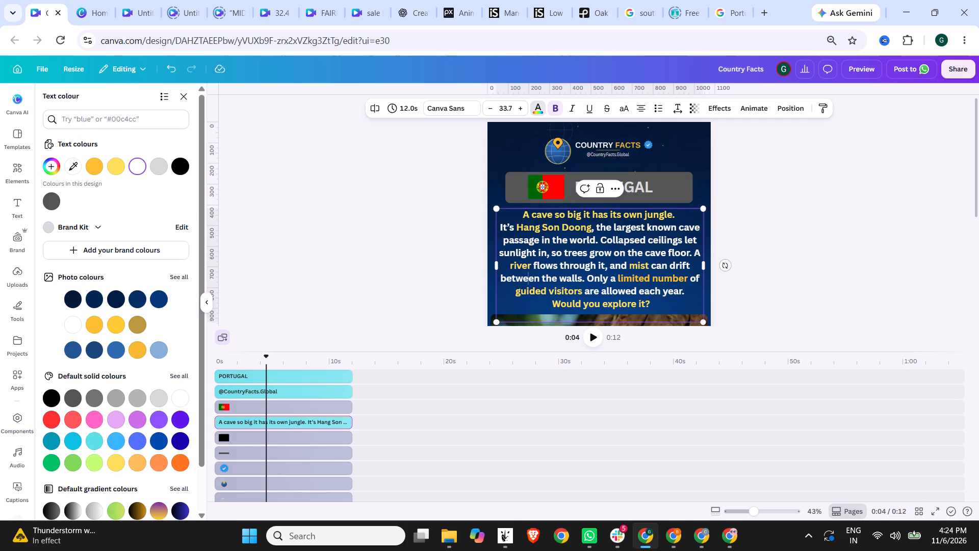
{"action": "left_click_drag", "start_coordinate": [688, 275], "coordinate": [617, 274]}
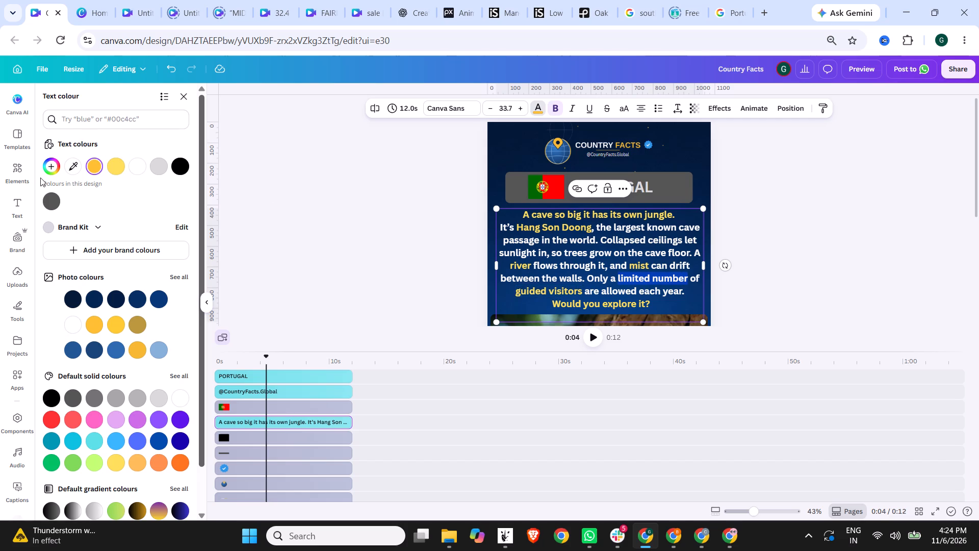
{"action": "left_click", "coordinate": [112, 165]}
{"action": "left_click", "coordinate": [648, 277]}
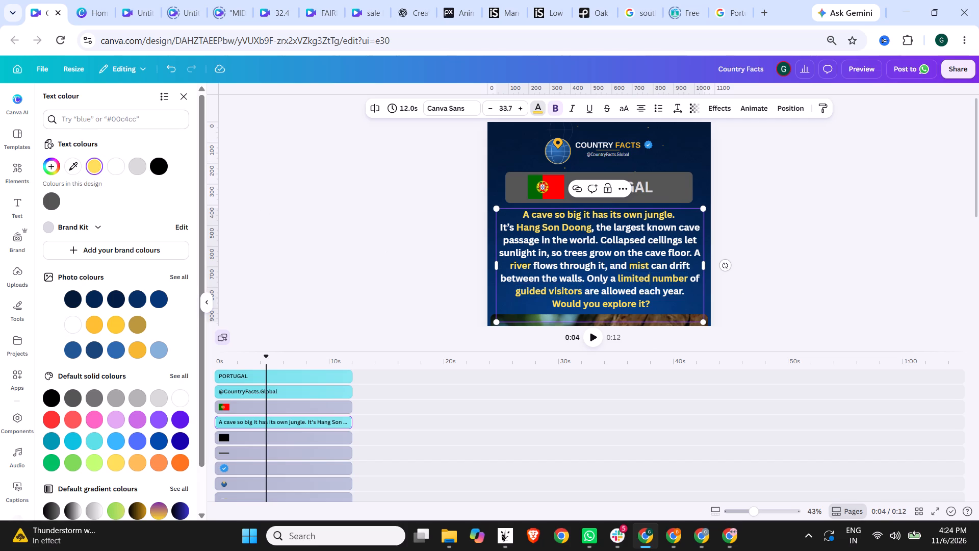
{"action": "left_click", "coordinate": [837, 203]}
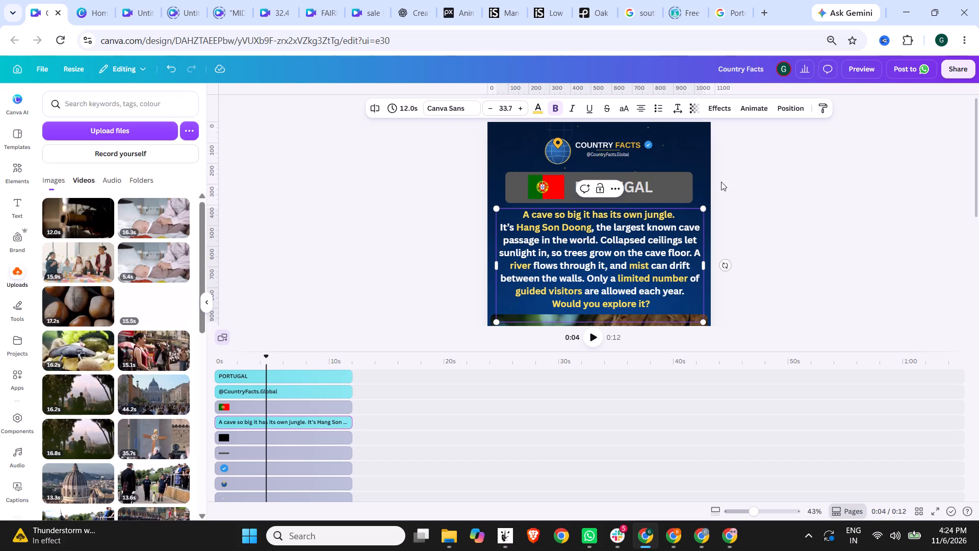
Replace the country title above the fact text with "VIETNAM".
{"action": "double_click", "coordinate": [649, 186]}
{"action": "key", "text": "ctrl+a"}
{"action": "type", "text": "VIETNAM"}
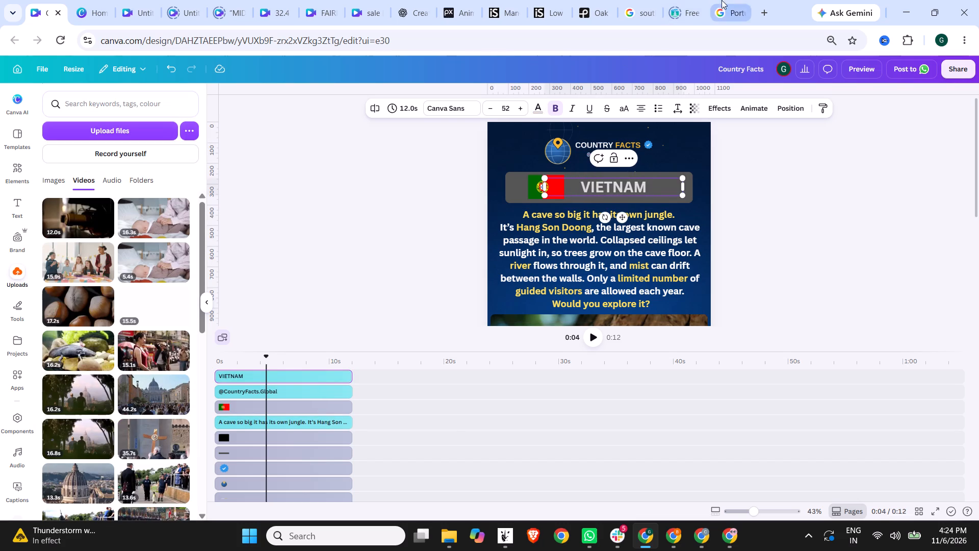
Search Google Images for "Vietnam flag" and copy the Wikimedia Commons flag image.
{"action": "left_click", "coordinate": [733, 0]}
{"action": "left_click_drag", "start_coordinate": [174, 91], "coordinate": [38, 108]}
{"action": "type", "text": "Vietnam"}
{"action": "key", "text": "Return"}
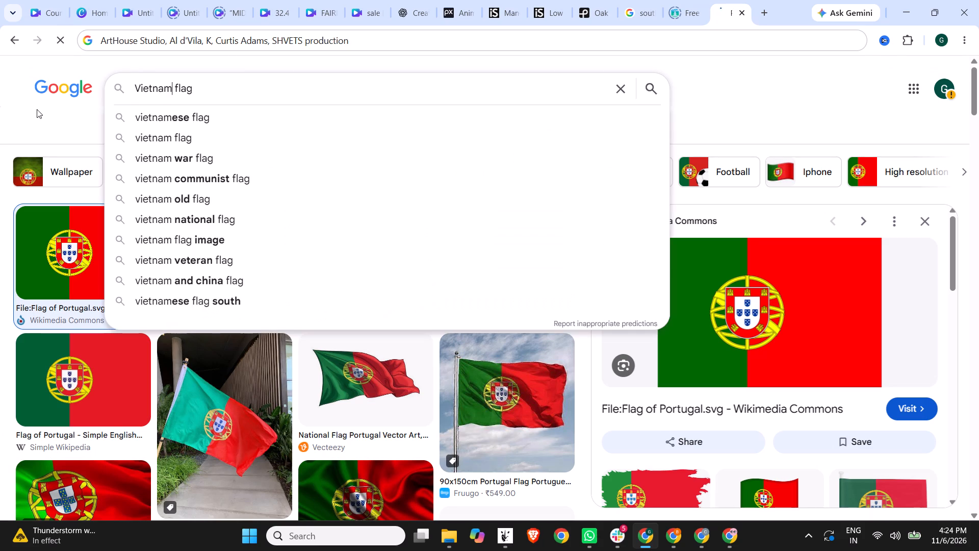
{"action": "left_click", "coordinate": [92, 273]}
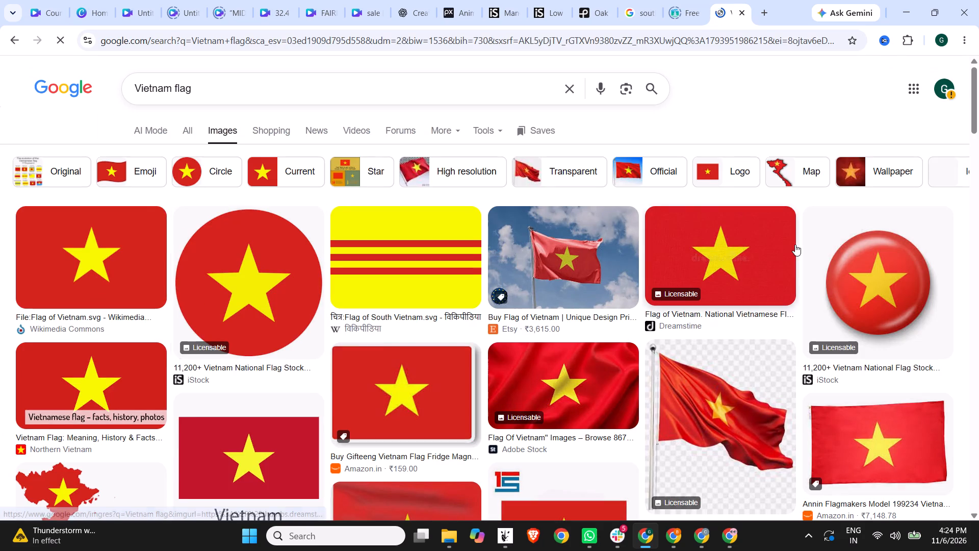
{"action": "right_click", "coordinate": [759, 284]}
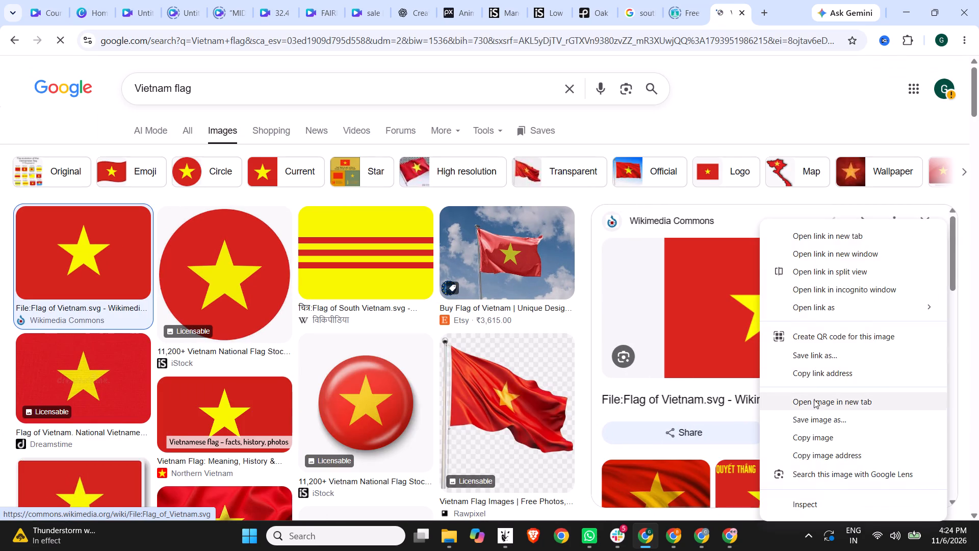
{"action": "left_click", "coordinate": [812, 444]}
Back in the Canva design, paste the Vietnam flag and shrink it to fit exactly over the Portugal flag beside the title.
{"action": "left_click", "coordinate": [52, 0]}
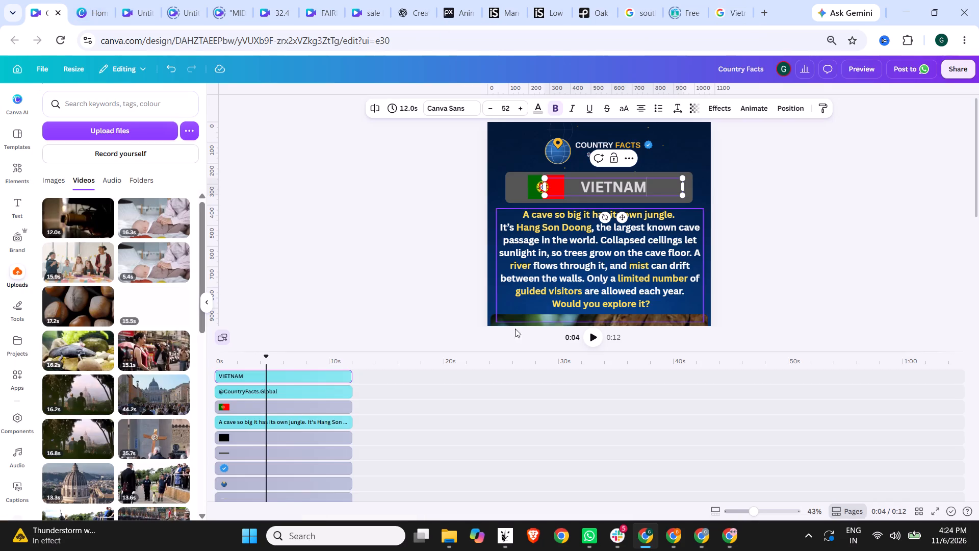
{"action": "left_click", "coordinate": [288, 404]}
{"action": "scroll", "coordinate": [570, 278], "scroll_direction": "up", "scroll_amount": 1}
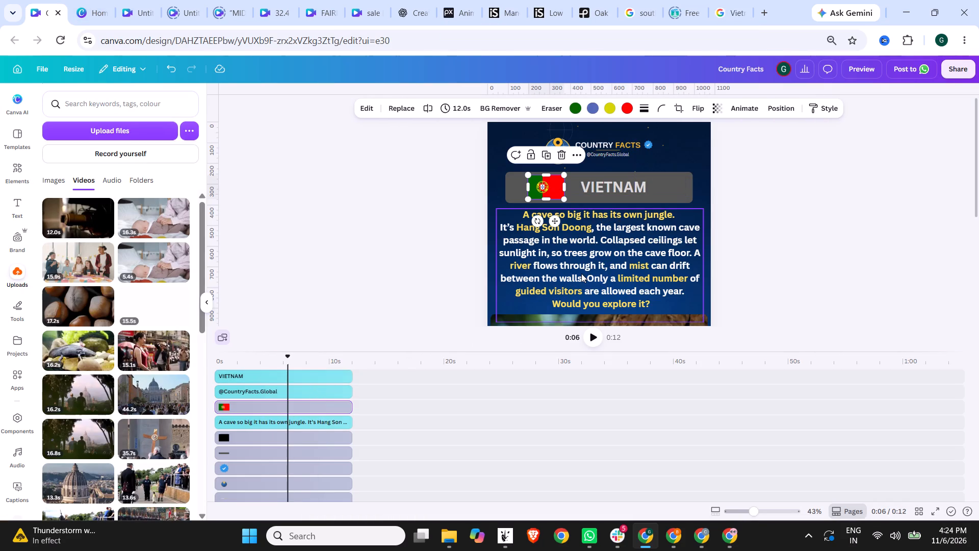
{"action": "key", "text": "ctrl+v"}
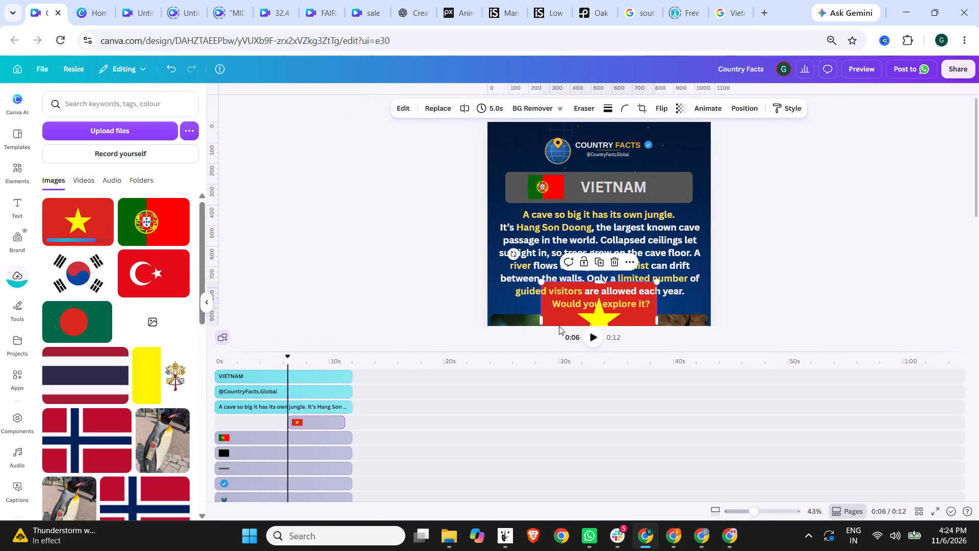
{"action": "left_click_drag", "start_coordinate": [557, 321], "coordinate": [552, 216]}
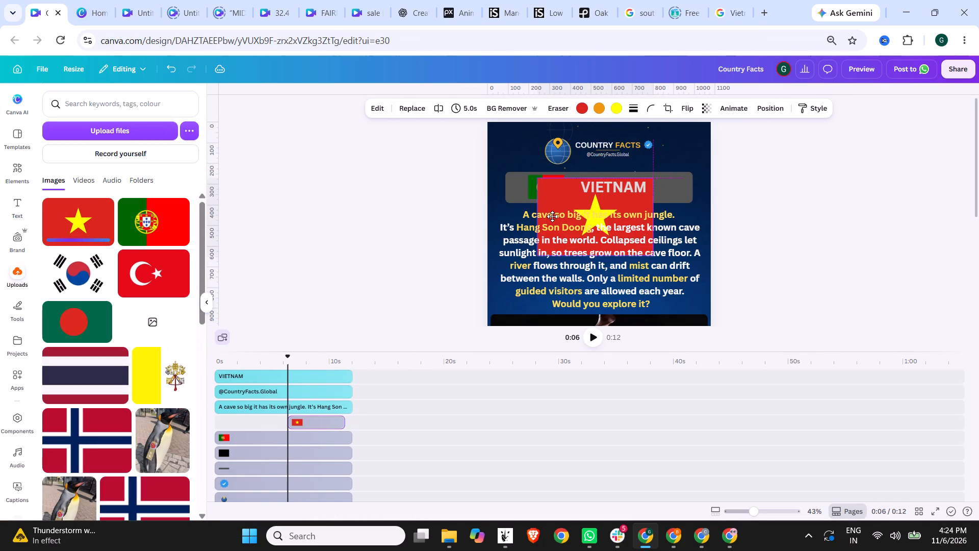
{"action": "left_click_drag", "start_coordinate": [552, 216], "coordinate": [545, 215]}
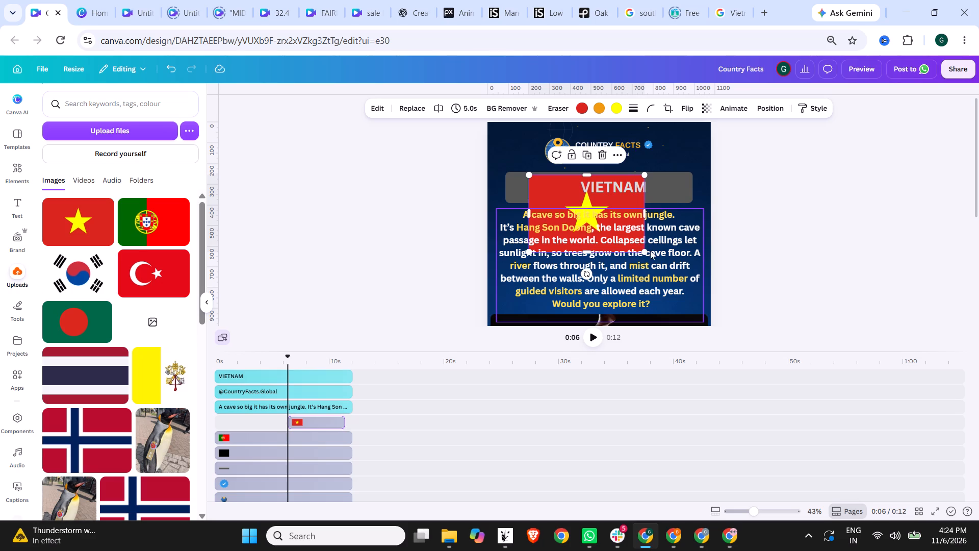
{"action": "left_click_drag", "start_coordinate": [646, 251], "coordinate": [568, 196]}
Delete the Portugal flag from the design.
{"action": "left_click", "coordinate": [298, 437]}
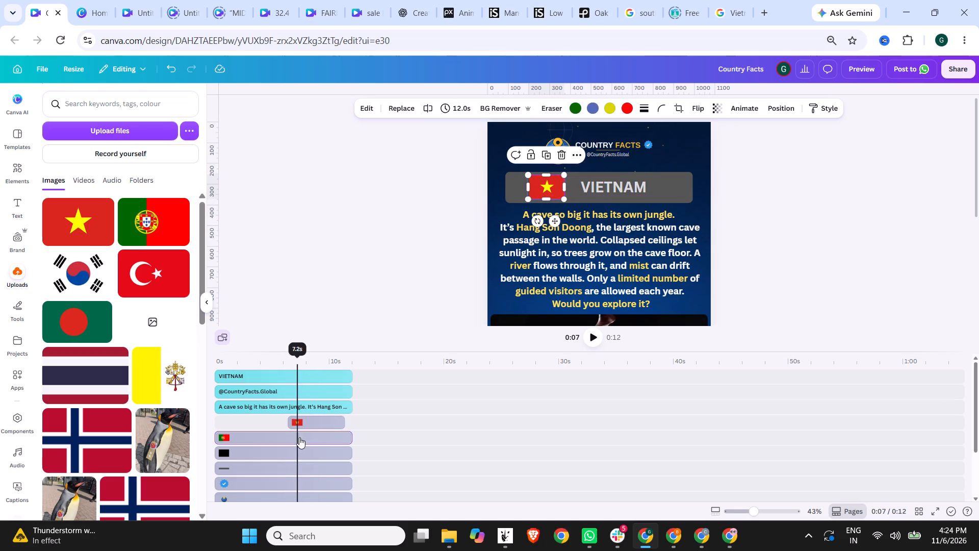
{"action": "key", "text": "Delete"}
Move the Vietnam flag's clip to the start of the timeline and extend it to the full 12.0 seconds.
{"action": "left_click_drag", "start_coordinate": [313, 421], "coordinate": [236, 419]}
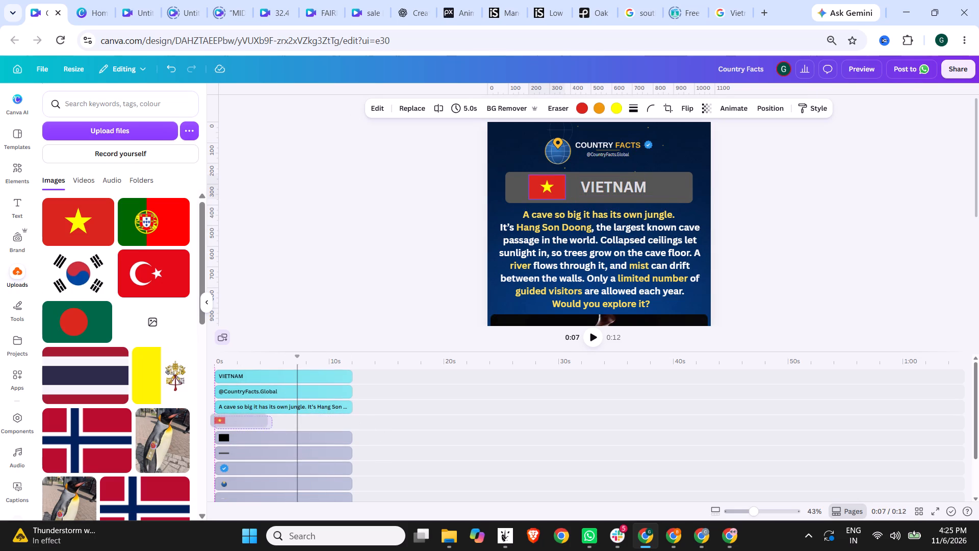
{"action": "left_click_drag", "start_coordinate": [236, 419], "coordinate": [239, 419]}
{"action": "left_click_drag", "start_coordinate": [269, 417], "coordinate": [319, 416]}
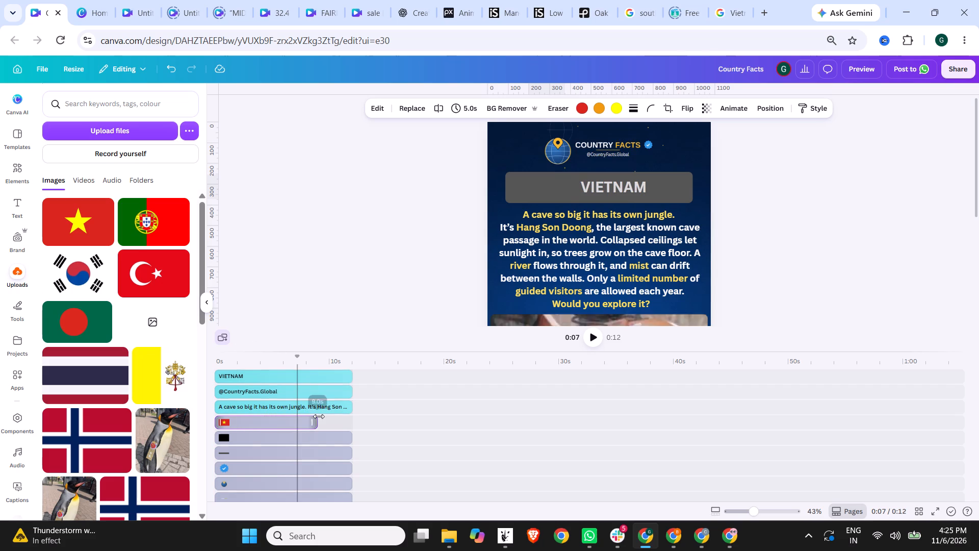
{"action": "left_click_drag", "start_coordinate": [319, 416], "coordinate": [347, 416]}
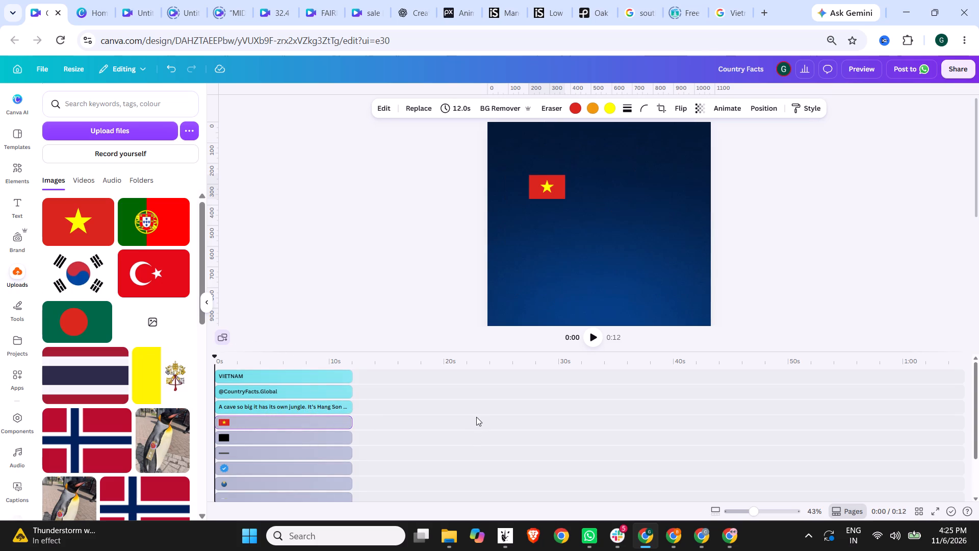
{"action": "left_click", "coordinate": [351, 420]}
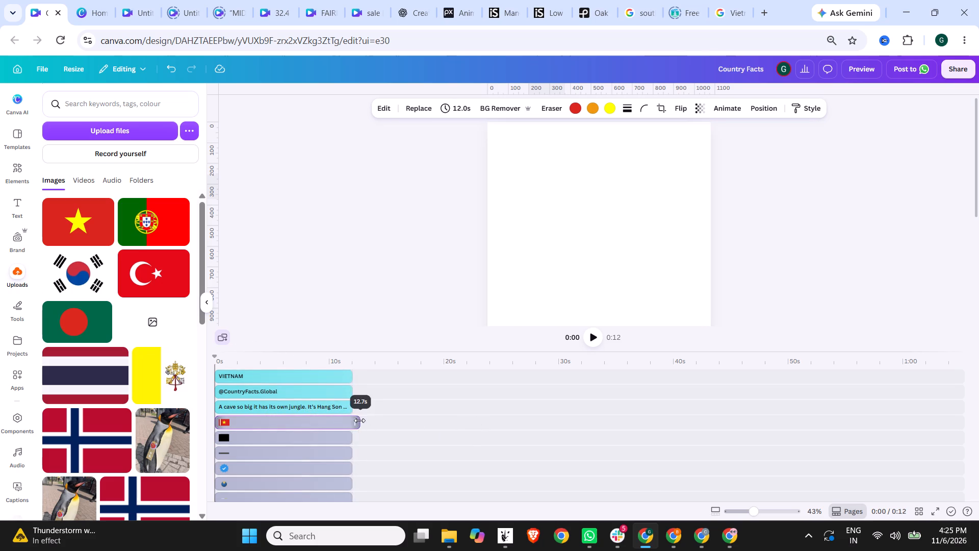
{"action": "left_click", "coordinate": [324, 356]}
{"action": "left_click", "coordinate": [245, 364]}
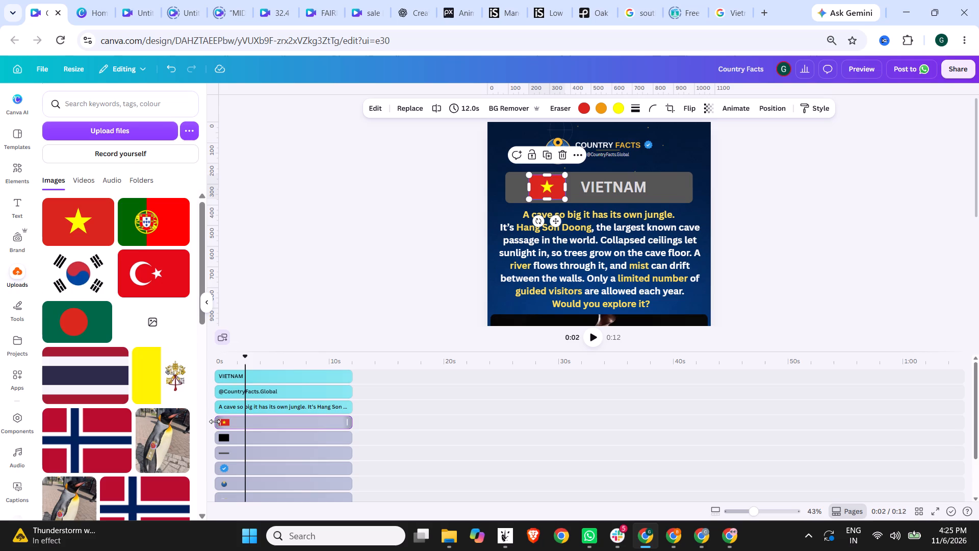
{"action": "left_click", "coordinate": [215, 421]}
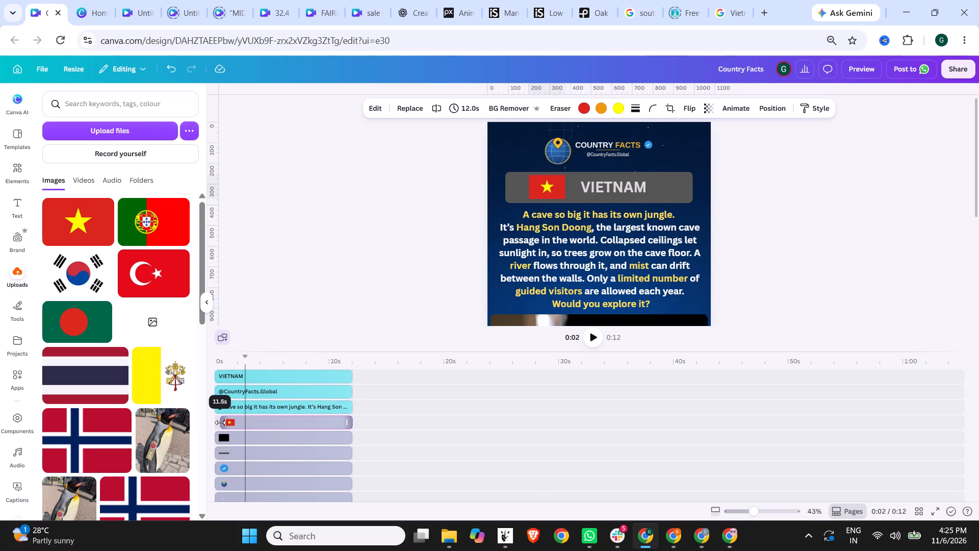
Copy the cave name "Hang Son Doong" from the fact text.
{"action": "left_click", "coordinate": [620, 257]}
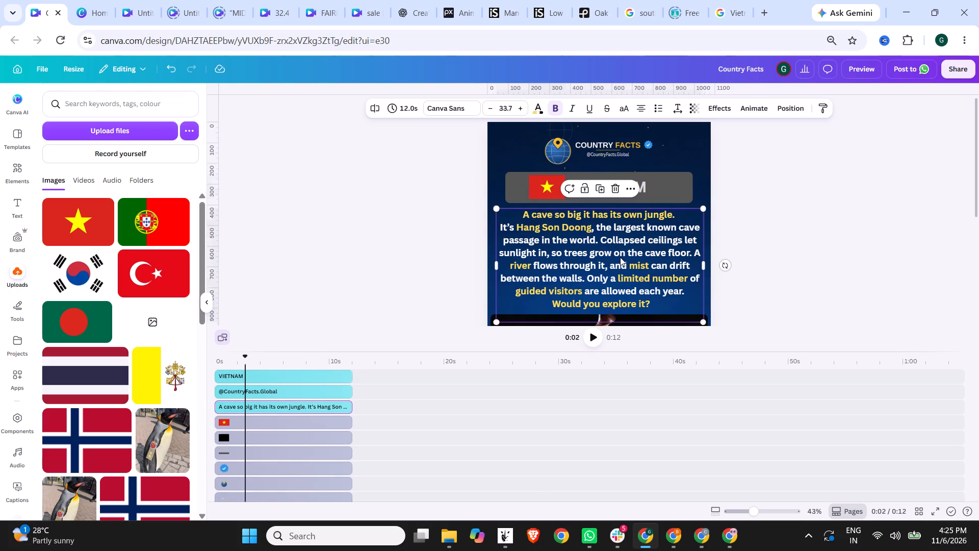
{"action": "left_click", "coordinate": [577, 231]}
{"action": "double_click", "coordinate": [575, 225]}
{"action": "left_click_drag", "start_coordinate": [519, 227], "coordinate": [589, 227]}
{"action": "key", "text": "ctrl+c"}
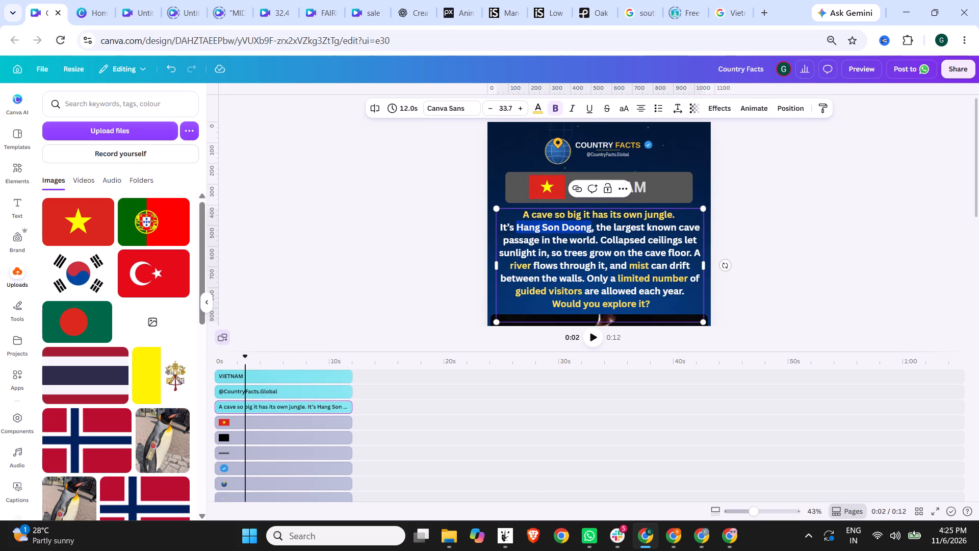
Close the leftover video downloader tab and the South Korea flag search tab.
{"action": "left_click", "coordinate": [606, 0]}
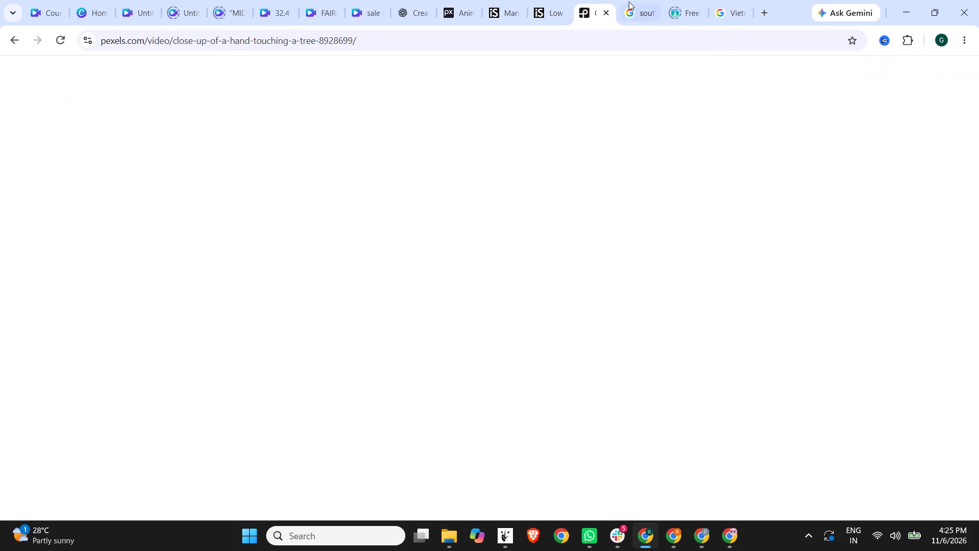
{"action": "left_click", "coordinate": [629, 2]}
{"action": "left_click", "coordinate": [676, 0]}
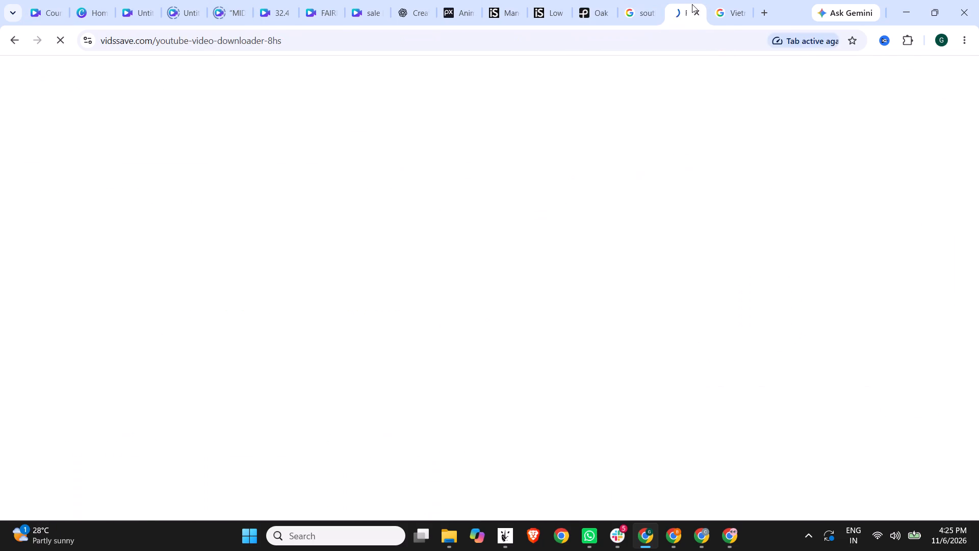
{"action": "left_click", "coordinate": [695, 10]}
{"action": "left_click", "coordinate": [646, 0]}
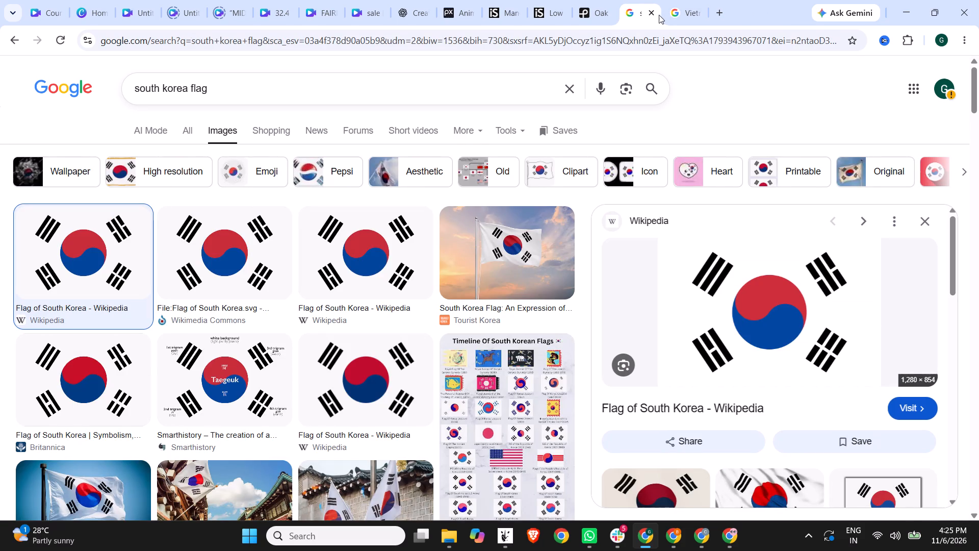
{"action": "left_click", "coordinate": [655, 15]}
On Pexels, close the open tree bark video and search the video library for "Hang Son Doong".
{"action": "left_click", "coordinate": [609, 0]}
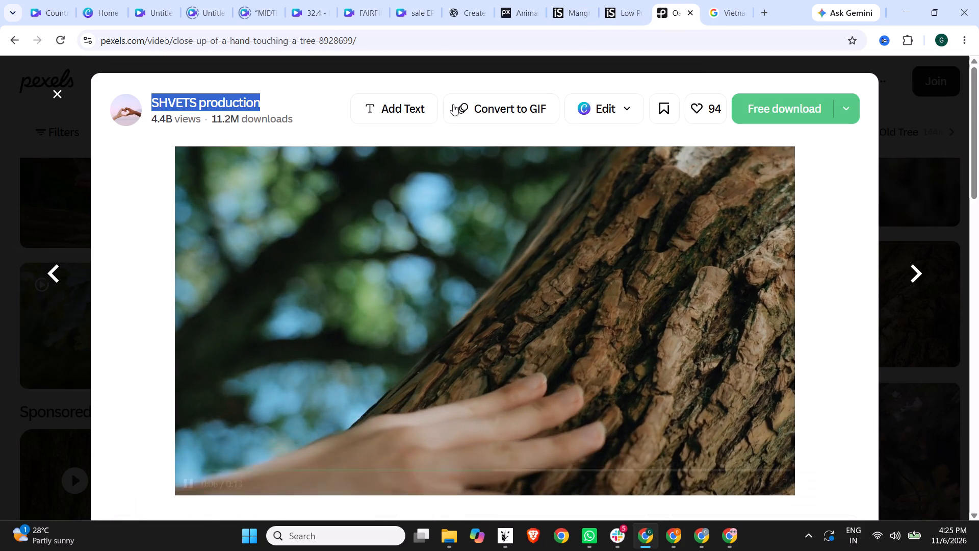
{"action": "left_click", "coordinate": [55, 93]}
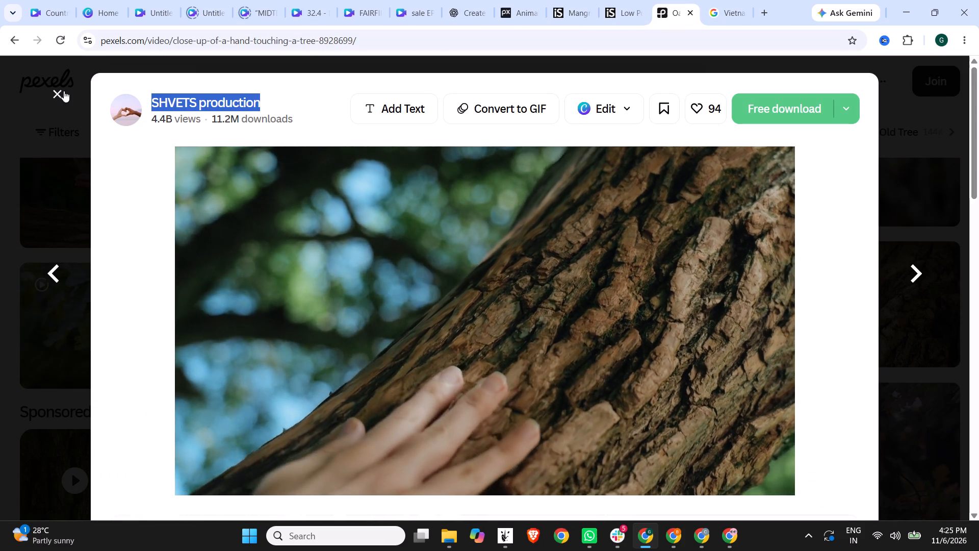
{"action": "left_click", "coordinate": [59, 92]}
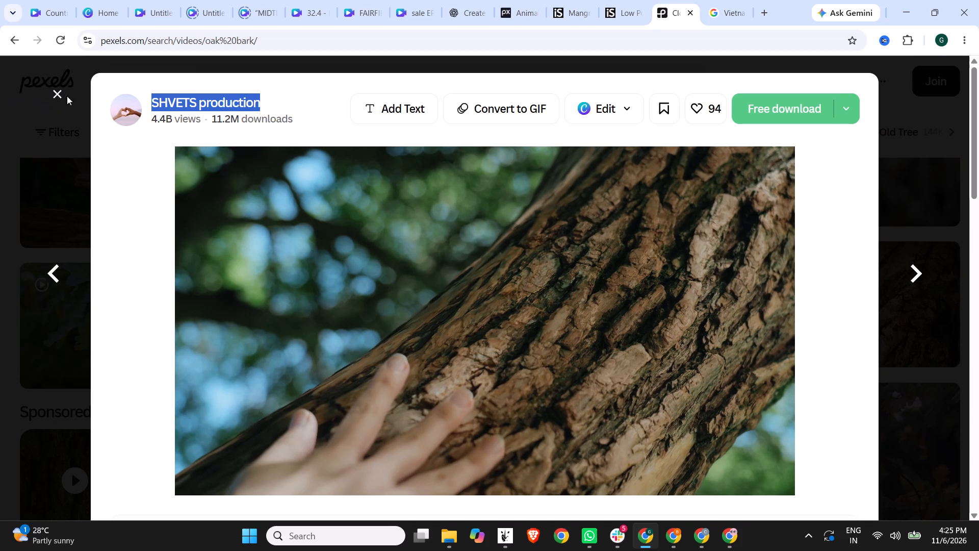
{"action": "left_click", "coordinate": [268, 73]}
{"action": "left_click_drag", "start_coordinate": [290, 80], "coordinate": [166, 79]}
{"action": "key", "text": "ctrl+v"}
{"action": "key", "text": "Return"}
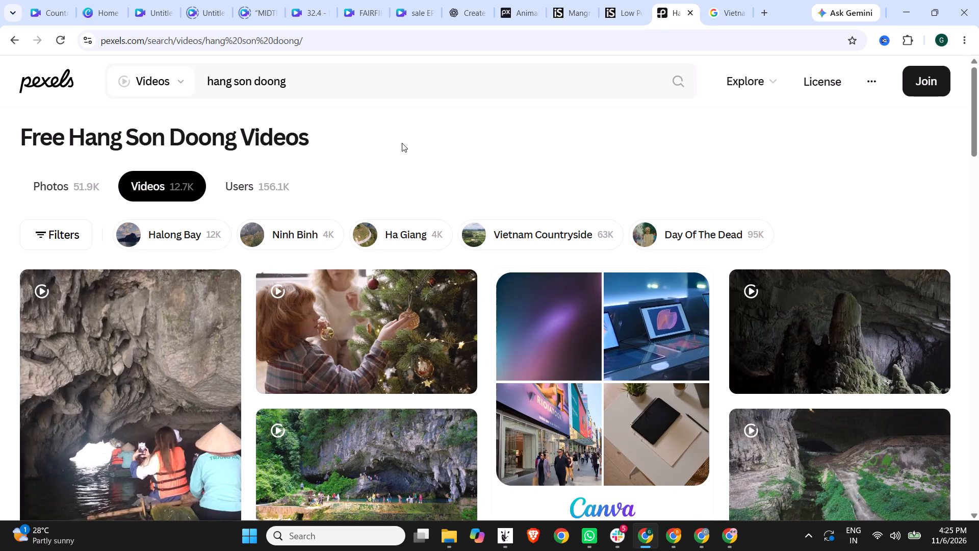
Browse the Hang Son Doong results and preview the landscape clip of people standing in the water near a cave, including its details.
{"action": "scroll", "coordinate": [402, 143], "scroll_direction": "down", "scroll_amount": 2}
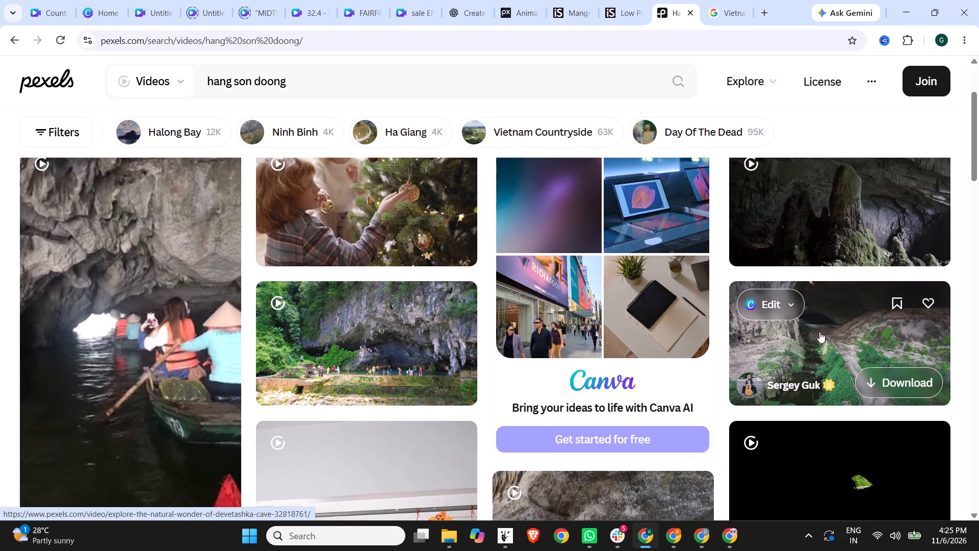
{"action": "scroll", "coordinate": [825, 331], "scroll_direction": "down", "scroll_amount": 4}
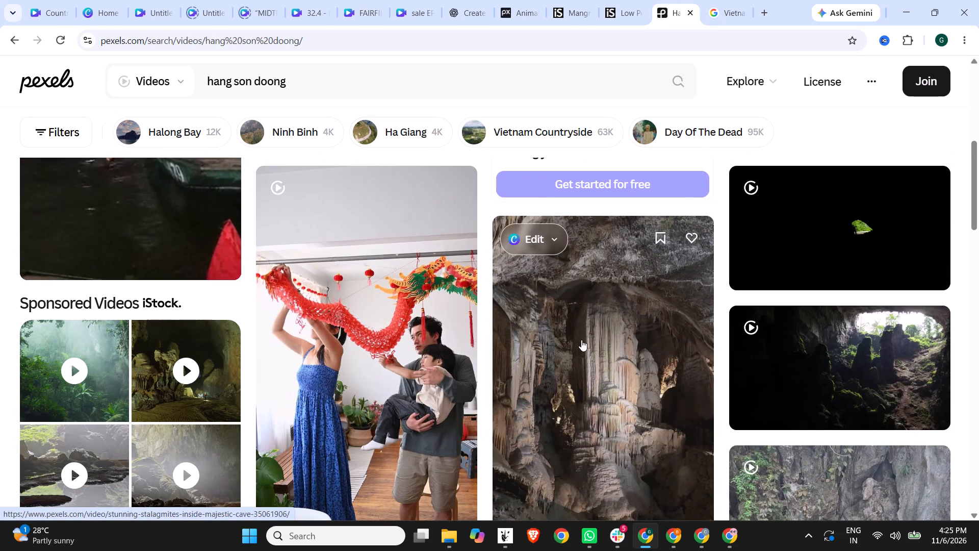
{"action": "scroll", "coordinate": [581, 340], "scroll_direction": "down", "scroll_amount": 3}
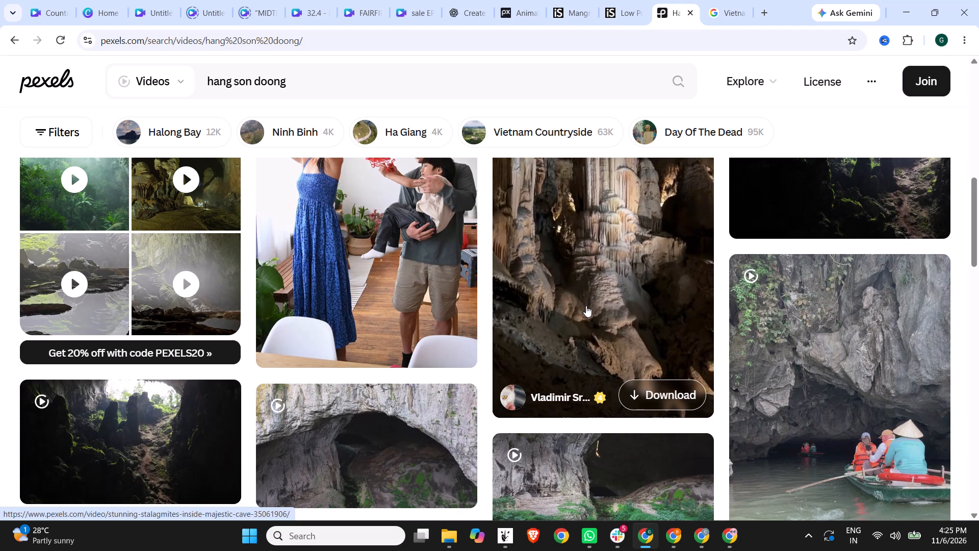
{"action": "scroll", "coordinate": [586, 306], "scroll_direction": "down", "scroll_amount": 4}
{"action": "scroll", "coordinate": [313, 298], "scroll_direction": "down", "scroll_amount": 1}
{"action": "scroll", "coordinate": [313, 298], "scroll_direction": "up", "scroll_amount": 1}
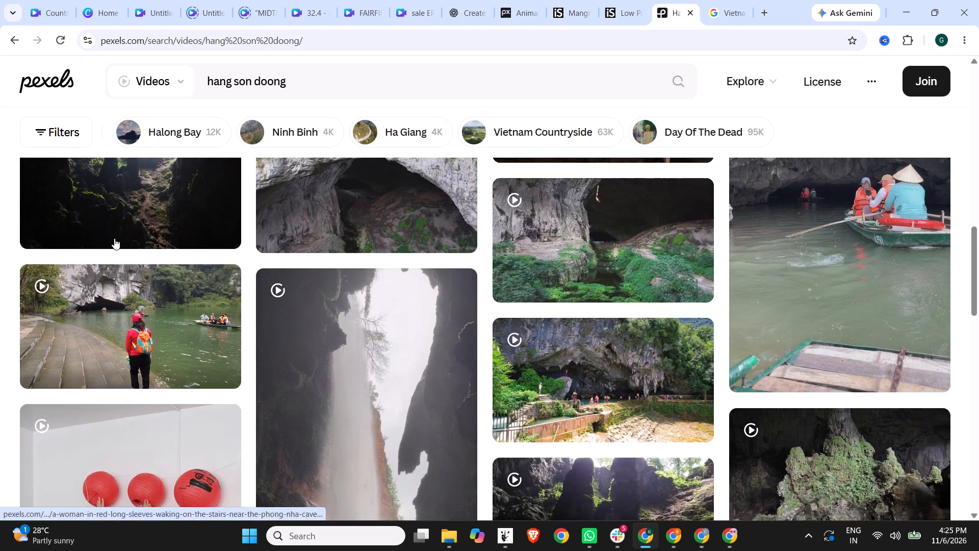
{"action": "scroll", "coordinate": [114, 236], "scroll_direction": "up", "scroll_amount": 1}
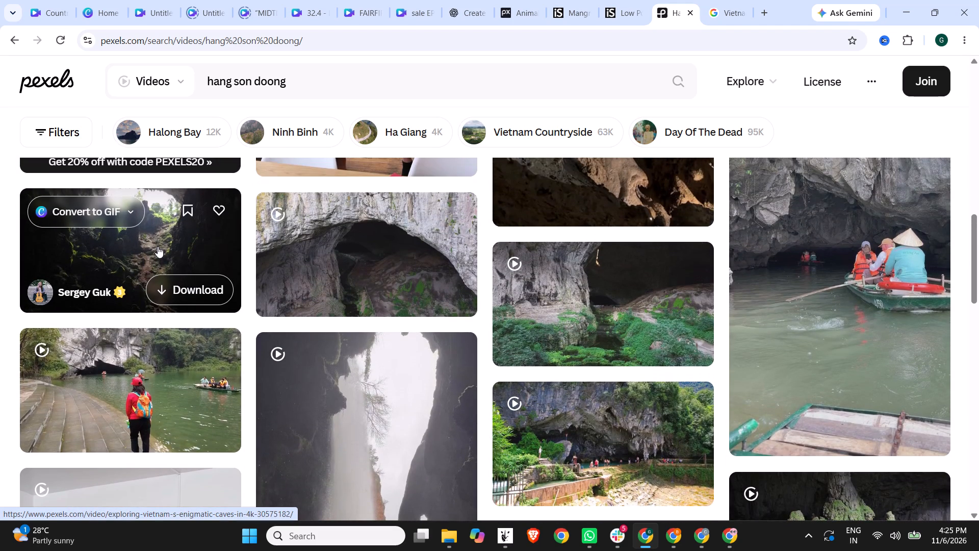
{"action": "scroll", "coordinate": [157, 366], "scroll_direction": "down", "scroll_amount": 4}
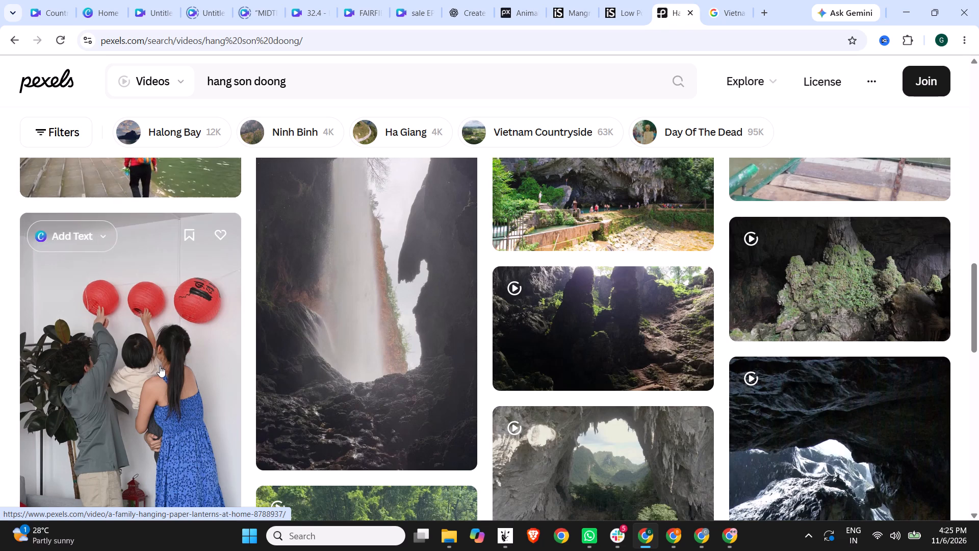
{"action": "scroll", "coordinate": [576, 325], "scroll_direction": "up", "scroll_amount": 3}
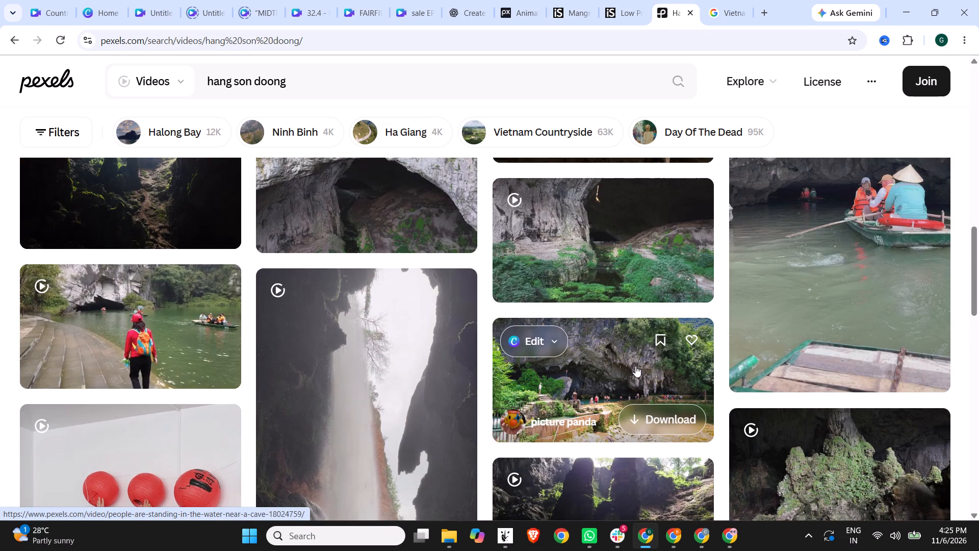
{"action": "left_click", "coordinate": [635, 366]}
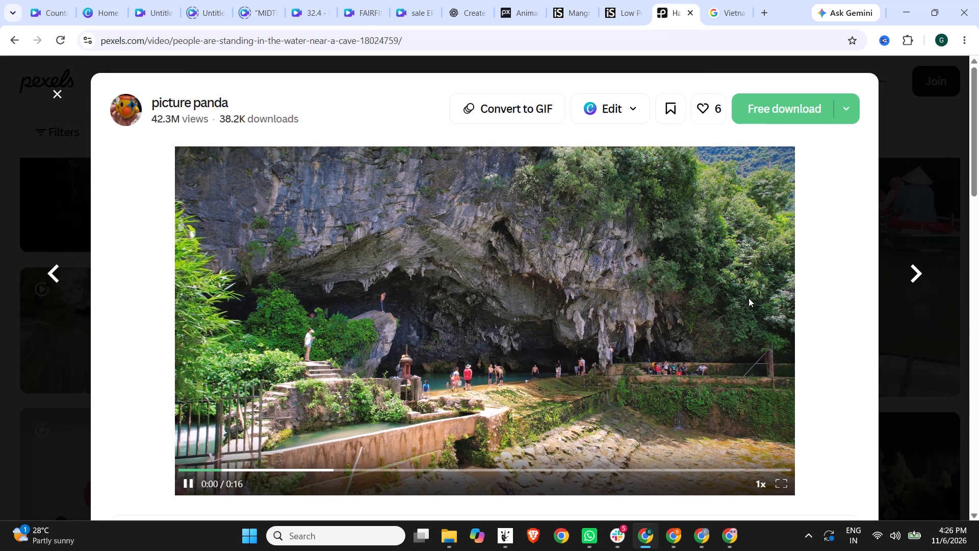
{"action": "scroll", "coordinate": [748, 298], "scroll_direction": "down", "scroll_amount": 3}
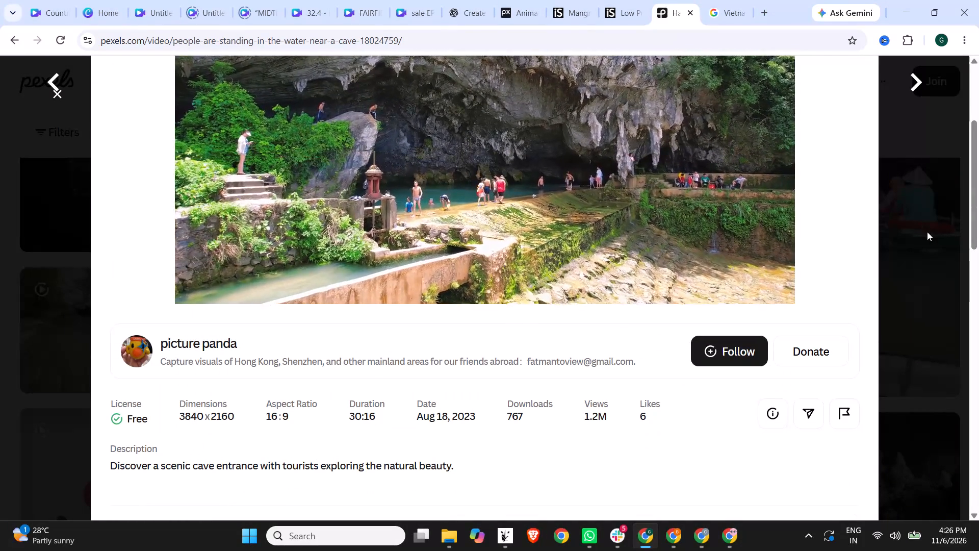
{"action": "left_click", "coordinate": [927, 232]}
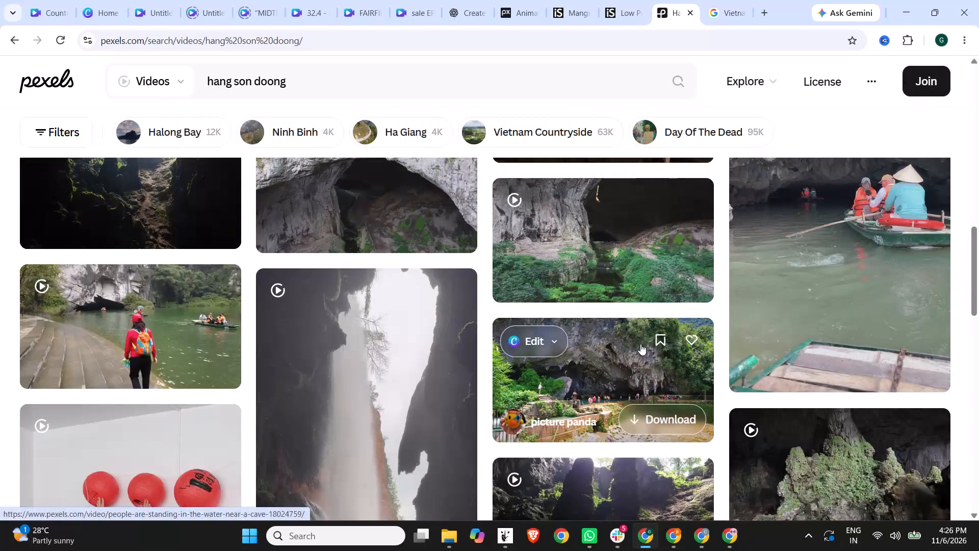
Preview the vertical boat tour and boat ride clips through limestone caves as candidate footage.
{"action": "left_click", "coordinate": [831, 290]}
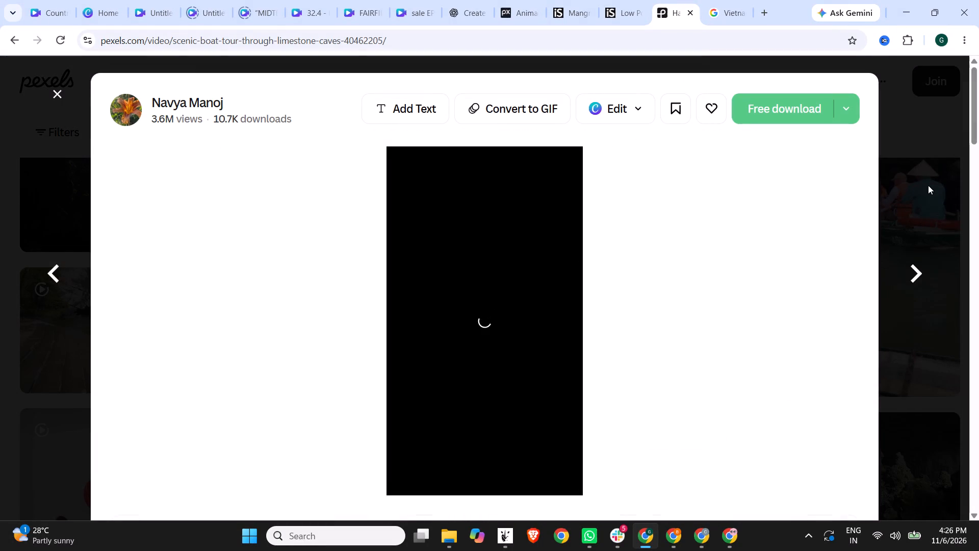
{"action": "scroll", "coordinate": [722, 265], "scroll_direction": "down", "scroll_amount": 3}
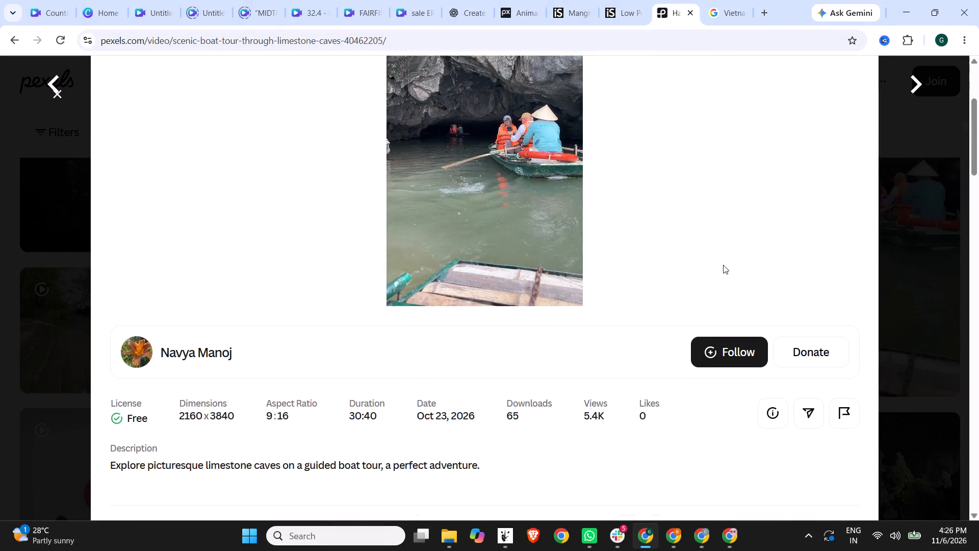
{"action": "left_click", "coordinate": [917, 308]}
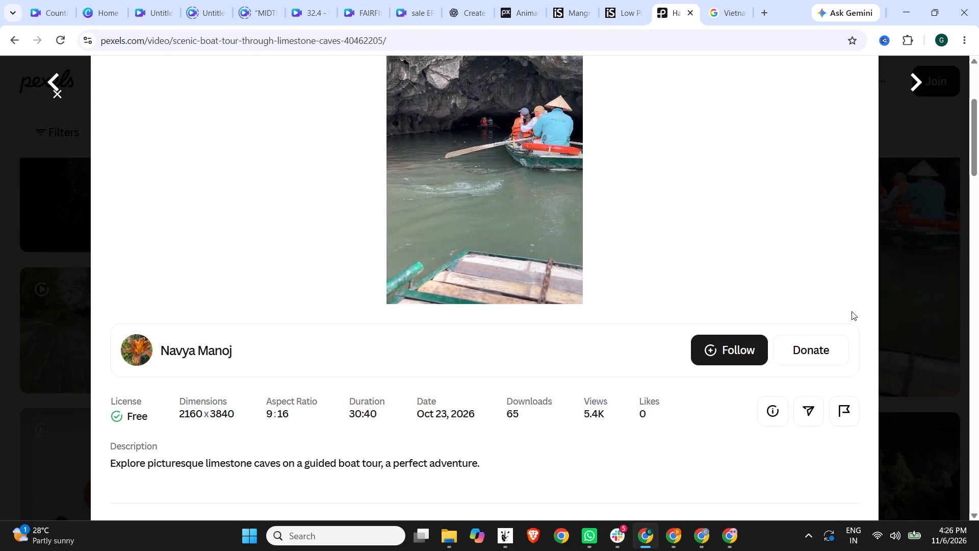
{"action": "scroll", "coordinate": [836, 329], "scroll_direction": "down", "scroll_amount": 4}
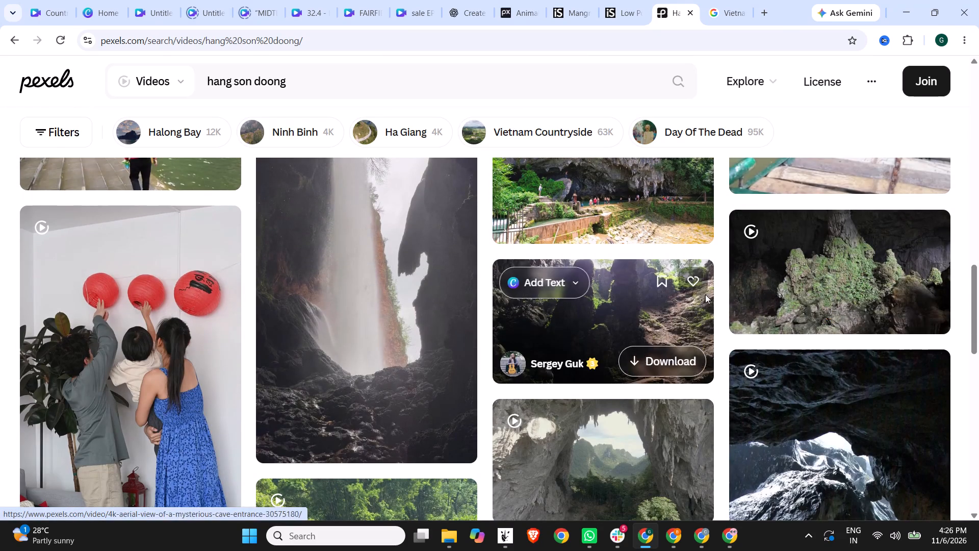
{"action": "scroll", "coordinate": [783, 288], "scroll_direction": "down", "scroll_amount": 3}
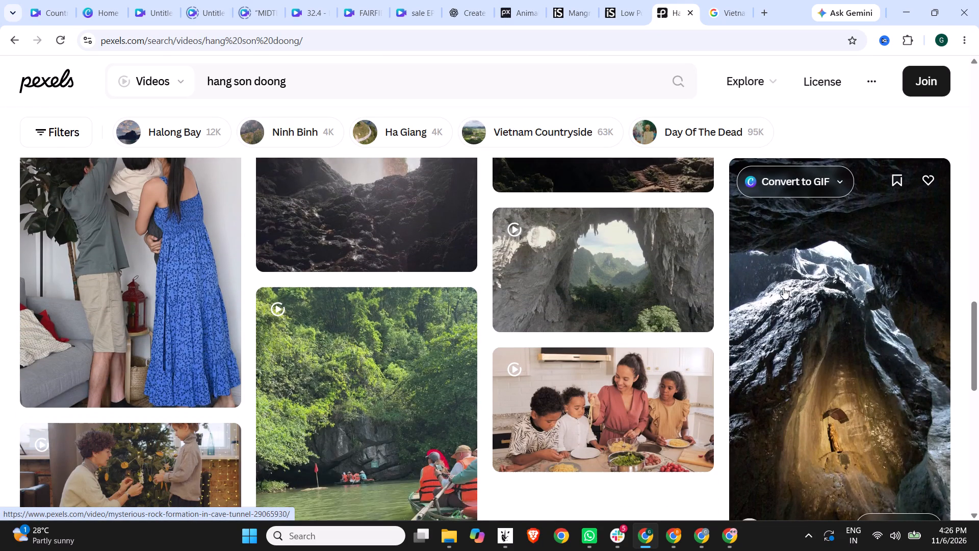
{"action": "scroll", "coordinate": [783, 288], "scroll_direction": "down", "scroll_amount": 3}
{"action": "scroll", "coordinate": [227, 321], "scroll_direction": "down", "scroll_amount": 2}
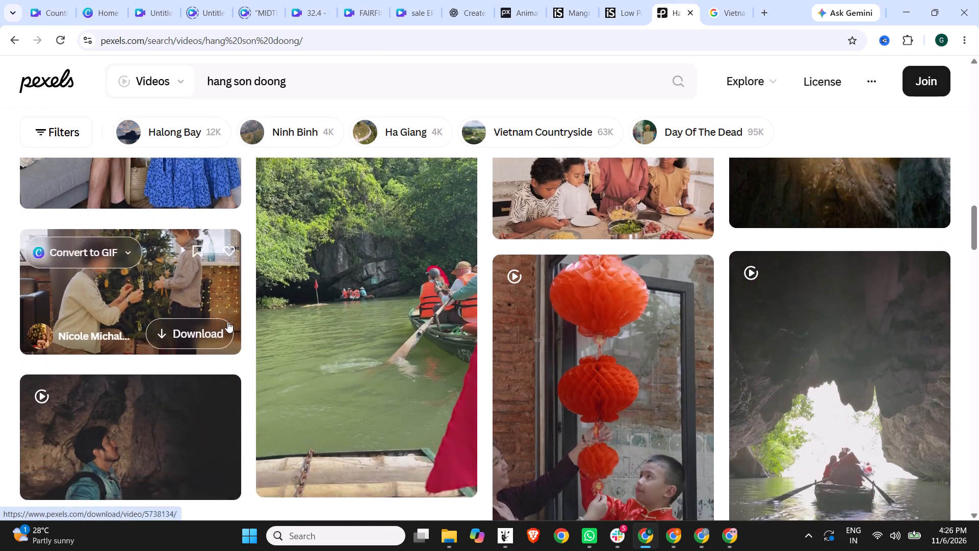
{"action": "scroll", "coordinate": [165, 332], "scroll_direction": "down", "scroll_amount": 3}
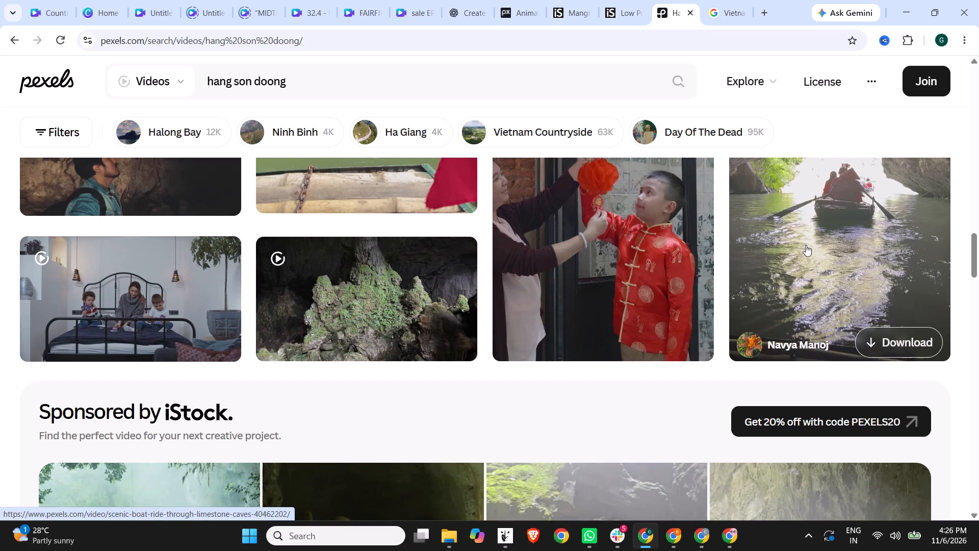
{"action": "left_click", "coordinate": [809, 244]}
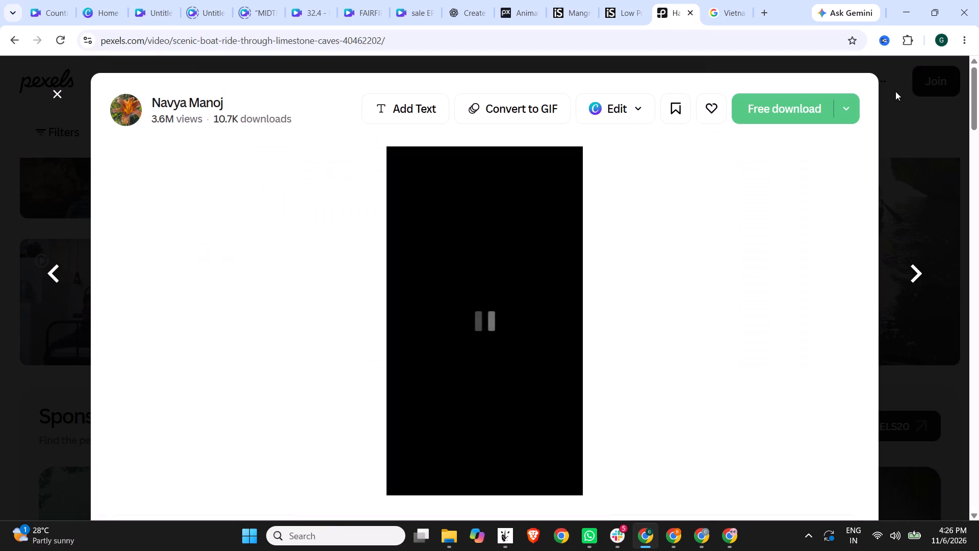
{"action": "left_click", "coordinate": [883, 140]}
{"action": "left_click", "coordinate": [918, 201]}
Find and download the free picture panda video of people standing around a cave with water flowing.
{"action": "scroll", "coordinate": [174, 288], "scroll_direction": "down", "scroll_amount": 7}
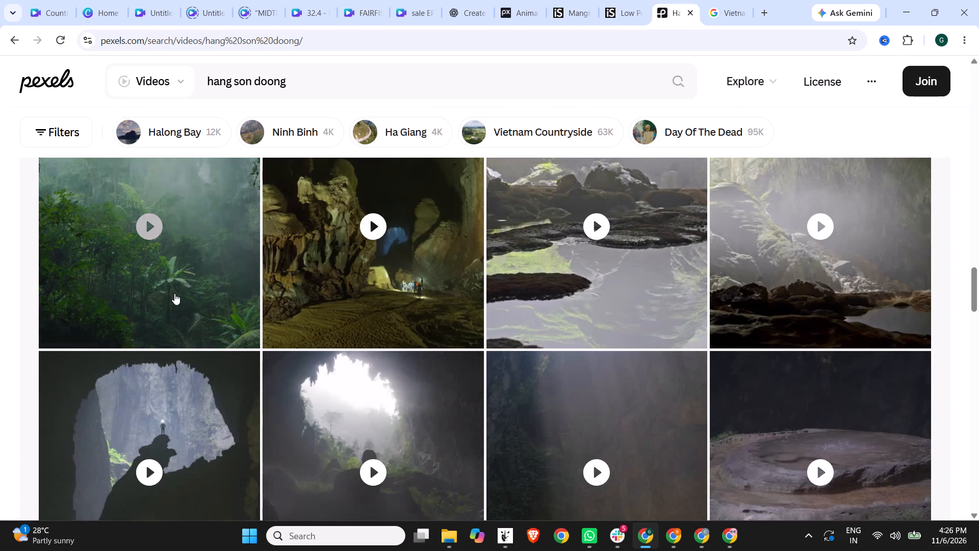
{"action": "scroll", "coordinate": [240, 283], "scroll_direction": "down", "scroll_amount": 10}
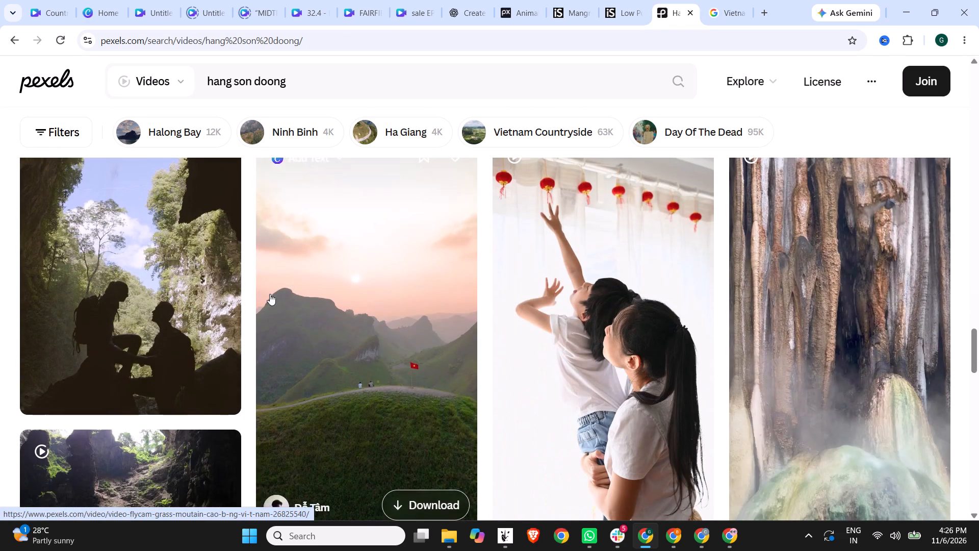
{"action": "scroll", "coordinate": [196, 303], "scroll_direction": "up", "scroll_amount": 20}
{"action": "scroll", "coordinate": [196, 303], "scroll_direction": "up", "scroll_amount": 17}
{"action": "scroll", "coordinate": [190, 303], "scroll_direction": "down", "scroll_amount": 1}
{"action": "scroll", "coordinate": [188, 305], "scroll_direction": "up", "scroll_amount": 12}
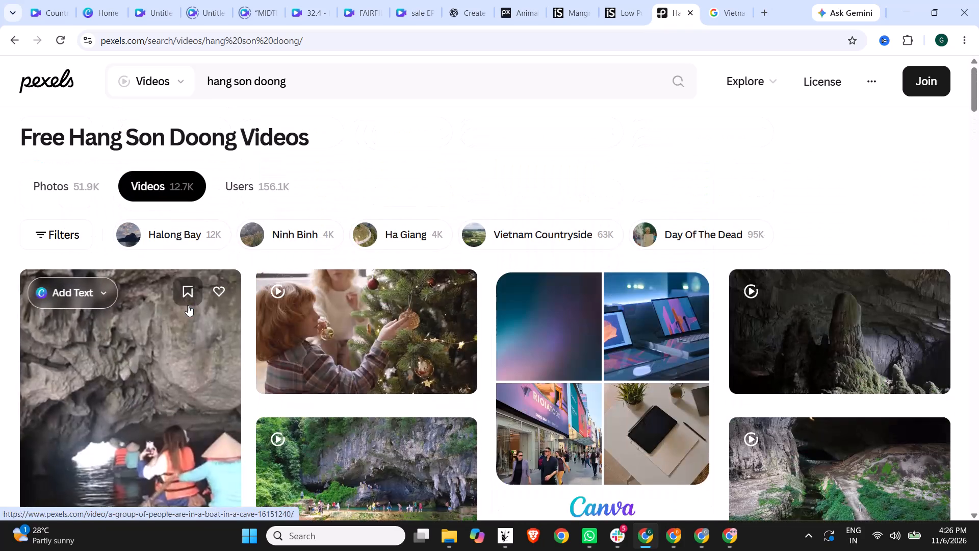
{"action": "scroll", "coordinate": [170, 337], "scroll_direction": "down", "scroll_amount": 3}
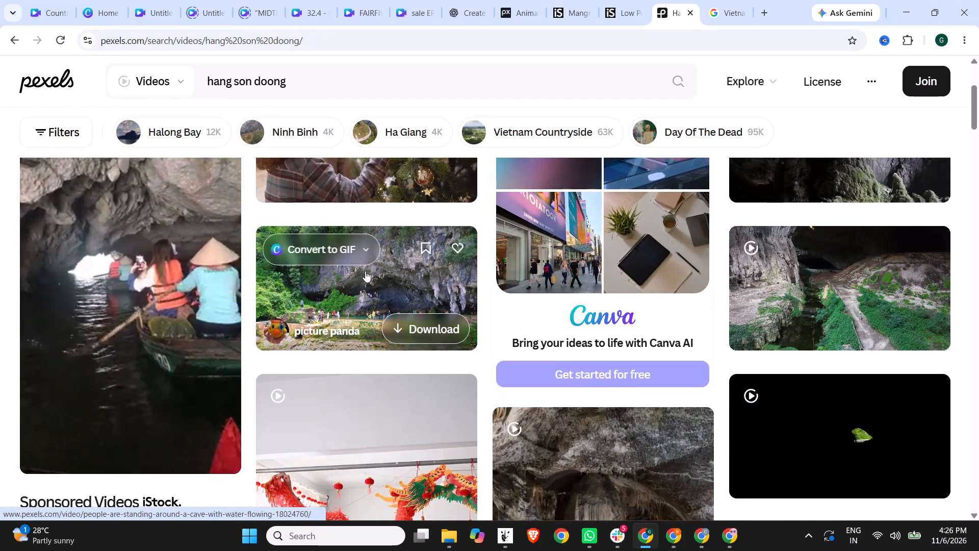
{"action": "scroll", "coordinate": [402, 281], "scroll_direction": "up", "scroll_amount": 3}
{"action": "scroll", "coordinate": [409, 287], "scroll_direction": "down", "scroll_amount": 3}
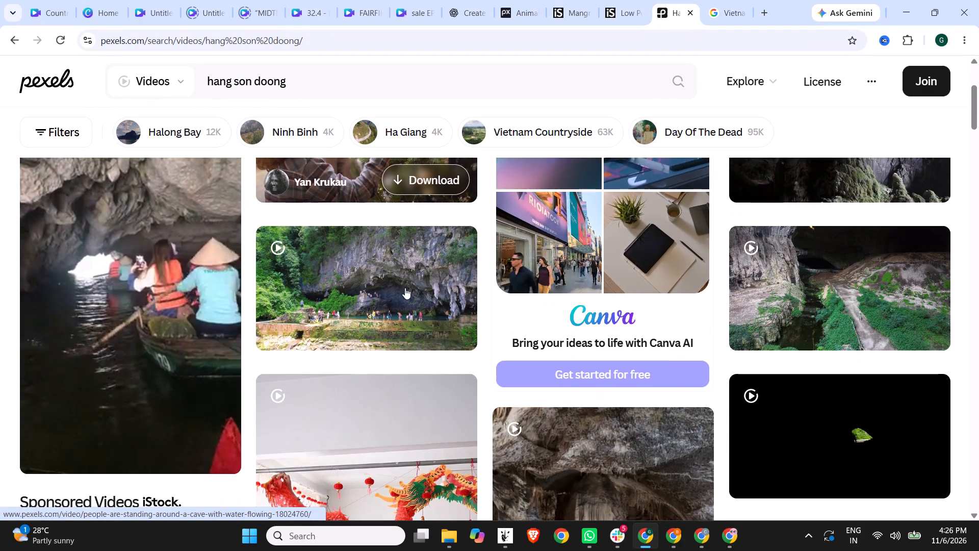
{"action": "left_click", "coordinate": [390, 287]}
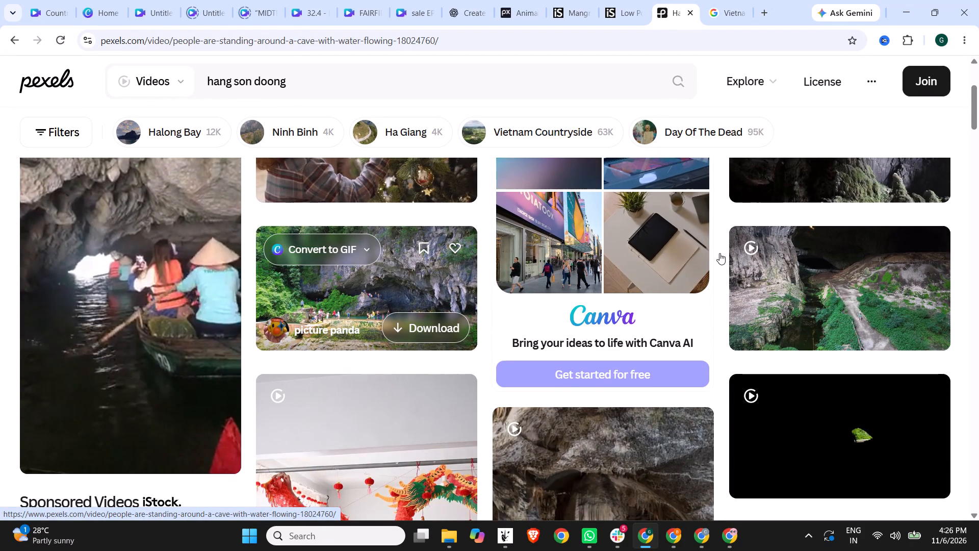
{"action": "left_click", "coordinate": [783, 108]}
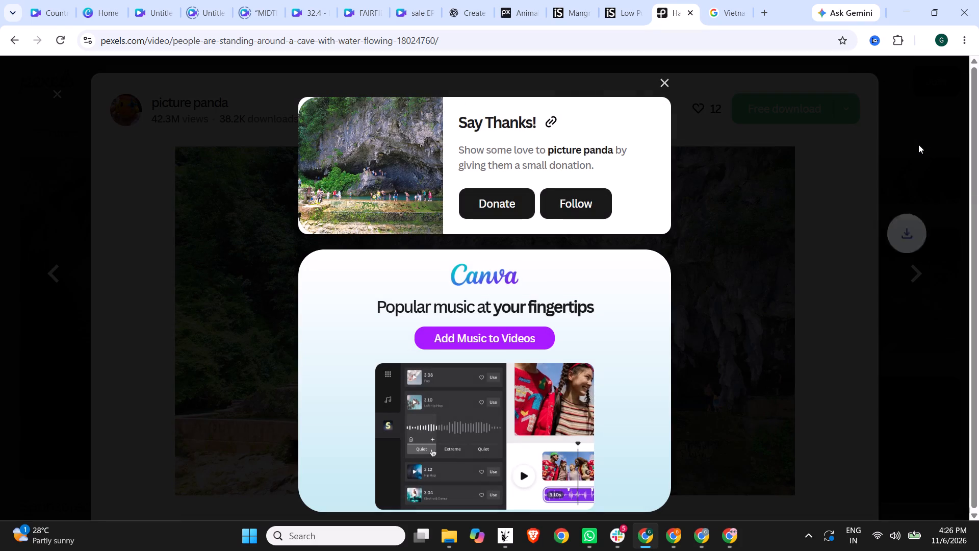
Copy the creator name "picture panda" from the download thank-you message and paste it into a new browser tab's address field.
{"action": "left_click_drag", "start_coordinate": [546, 146], "coordinate": [612, 148]}
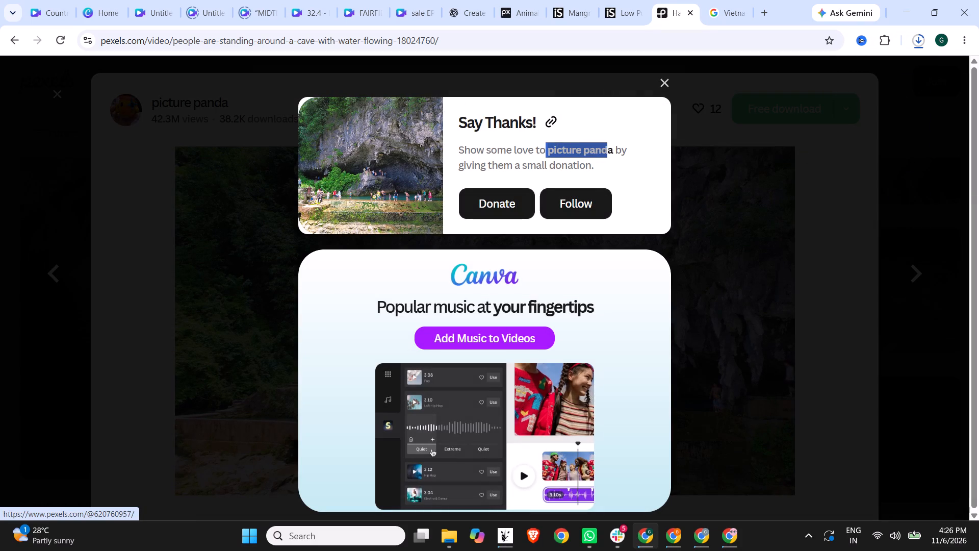
{"action": "left_click_drag", "start_coordinate": [612, 148], "coordinate": [615, 148]}
{"action": "key", "text": "ctrl+c"}
{"action": "left_click", "coordinate": [766, 11]}
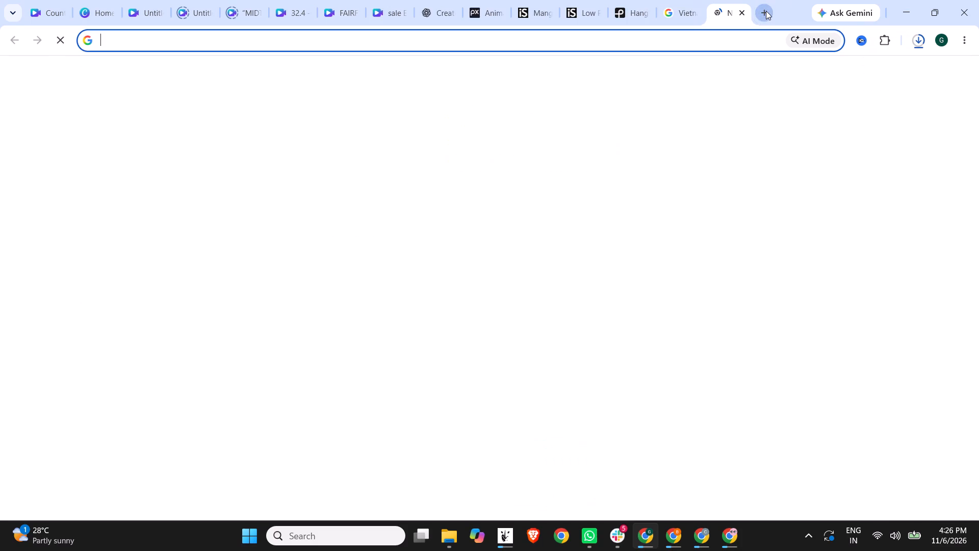
{"action": "key", "text": "ctrl+v"}
Return to the Pexels results for Hang Son Doong, leave the downloaded clip's page, and examine further cave videos.
{"action": "left_click", "coordinate": [621, 0]}
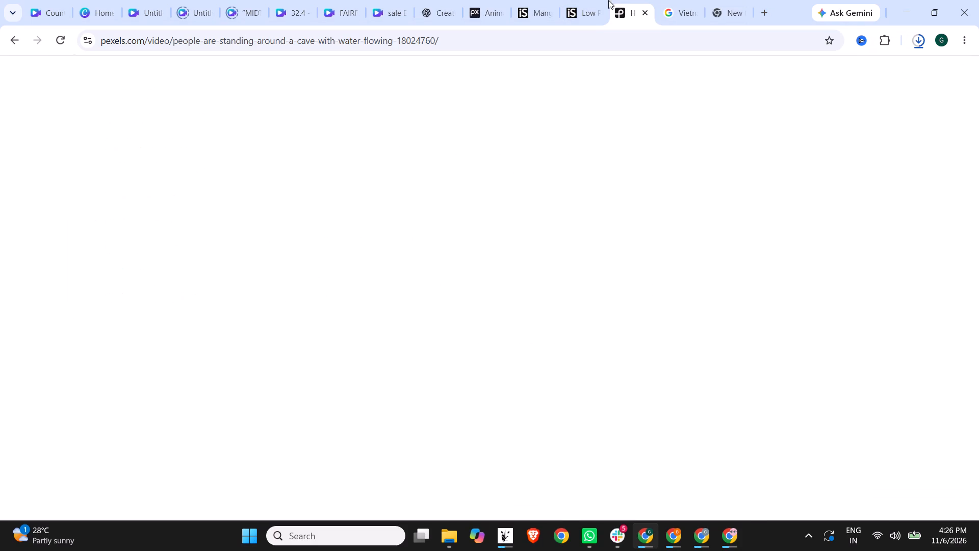
{"action": "left_click", "coordinate": [664, 78]}
{"action": "left_click", "coordinate": [896, 108]}
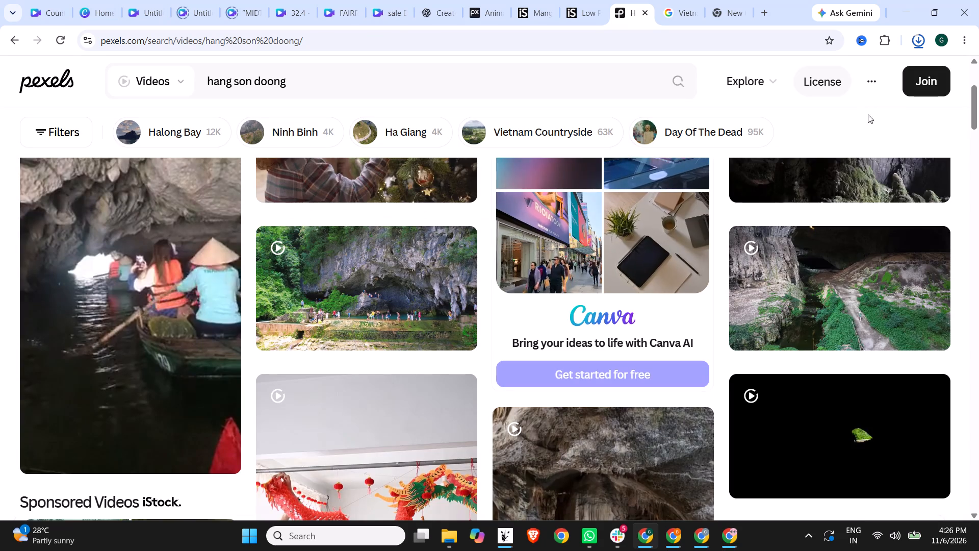
{"action": "scroll", "coordinate": [752, 178], "scroll_direction": "down", "scroll_amount": 2}
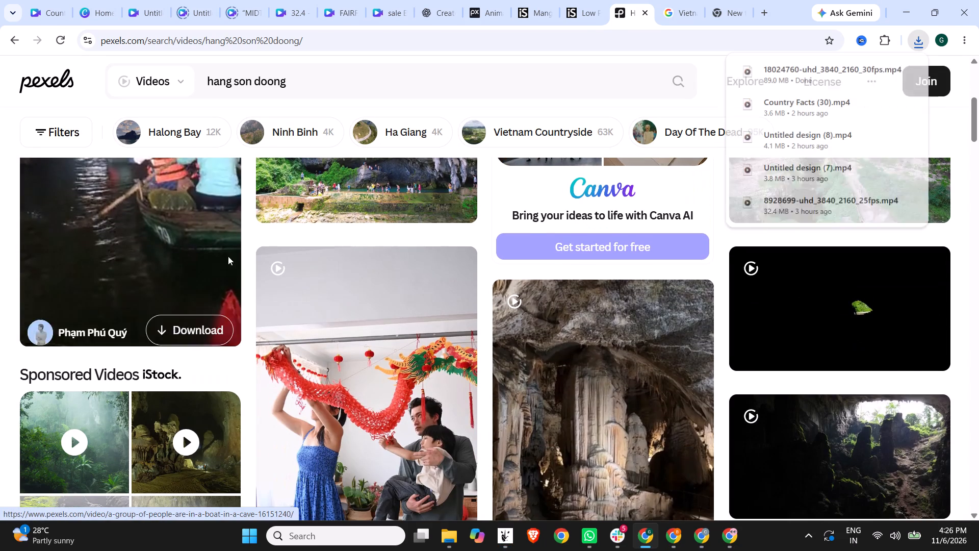
{"action": "scroll", "coordinate": [167, 270], "scroll_direction": "down", "scroll_amount": 7}
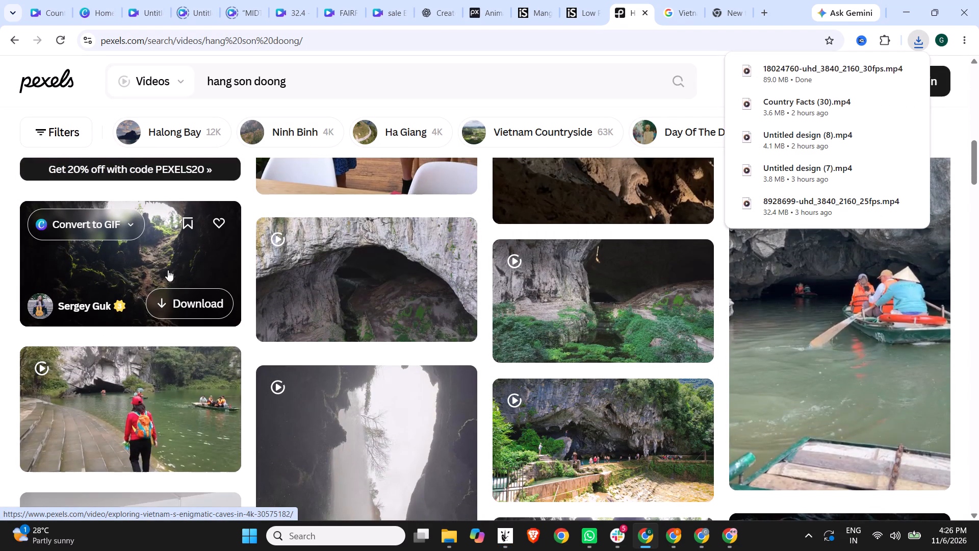
{"action": "scroll", "coordinate": [506, 281], "scroll_direction": "down", "scroll_amount": 1}
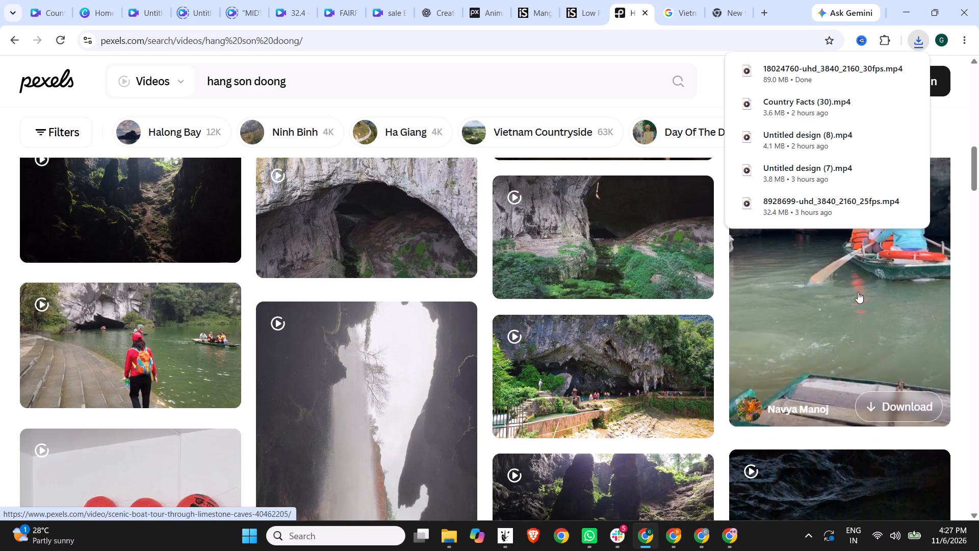
{"action": "scroll", "coordinate": [858, 292], "scroll_direction": "down", "scroll_amount": 2}
{"action": "scroll", "coordinate": [707, 293], "scroll_direction": "down", "scroll_amount": 8}
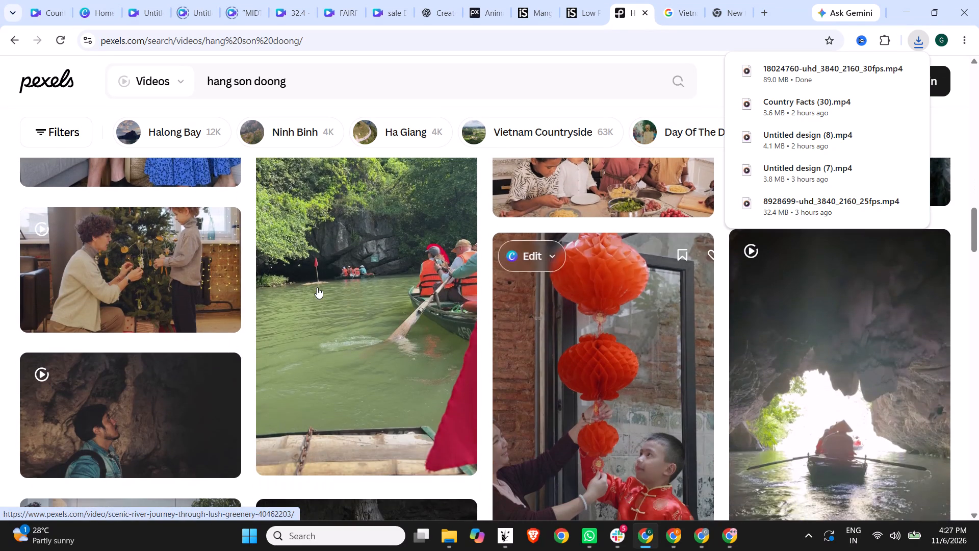
{"action": "scroll", "coordinate": [317, 287], "scroll_direction": "down", "scroll_amount": 4}
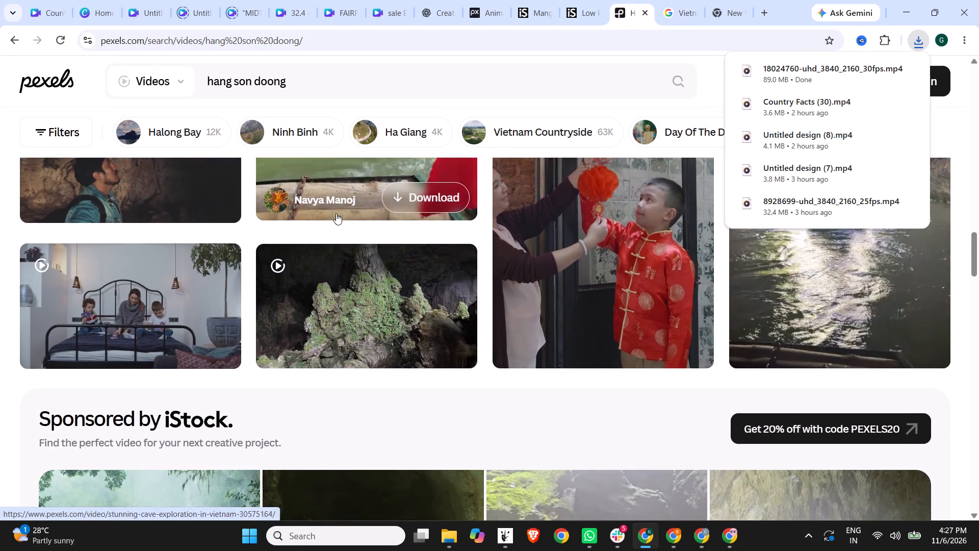
Open the vertical river journey through lush greenery clip and examine its details and the similar boat and cave videos.
{"action": "left_click", "coordinate": [336, 173]}
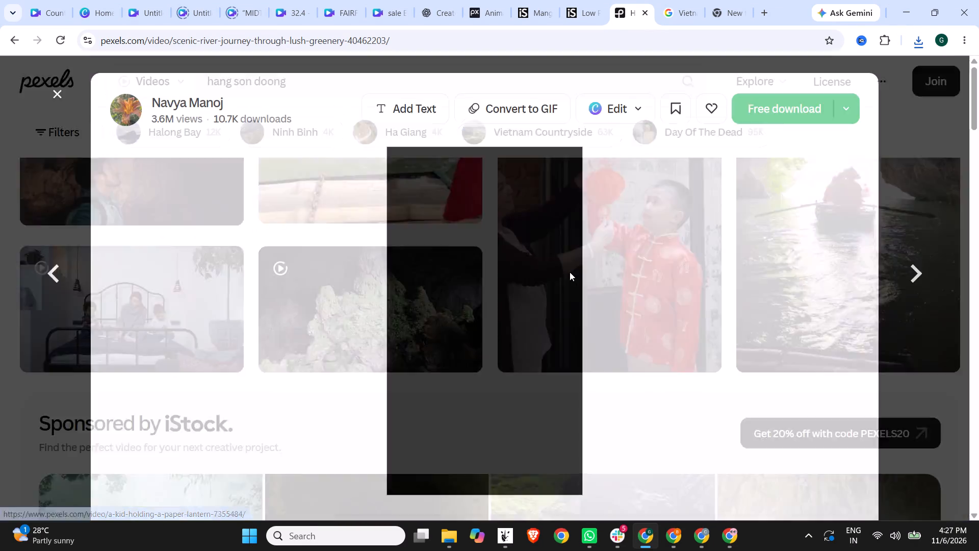
{"action": "scroll", "coordinate": [572, 276], "scroll_direction": "down", "scroll_amount": 8}
{"action": "scroll", "coordinate": [482, 218], "scroll_direction": "down", "scroll_amount": 3}
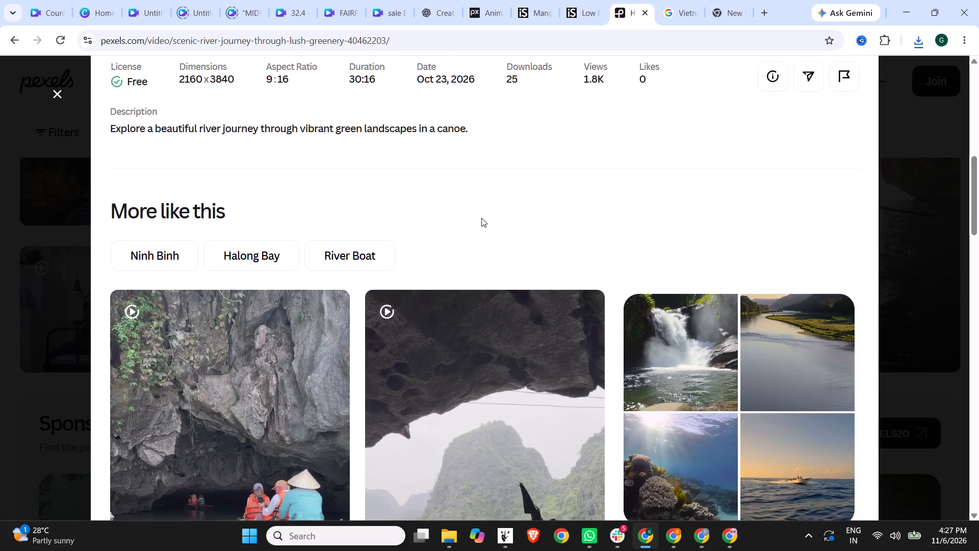
{"action": "scroll", "coordinate": [481, 218], "scroll_direction": "down", "scroll_amount": 4}
{"action": "scroll", "coordinate": [479, 221], "scroll_direction": "up", "scroll_amount": 5}
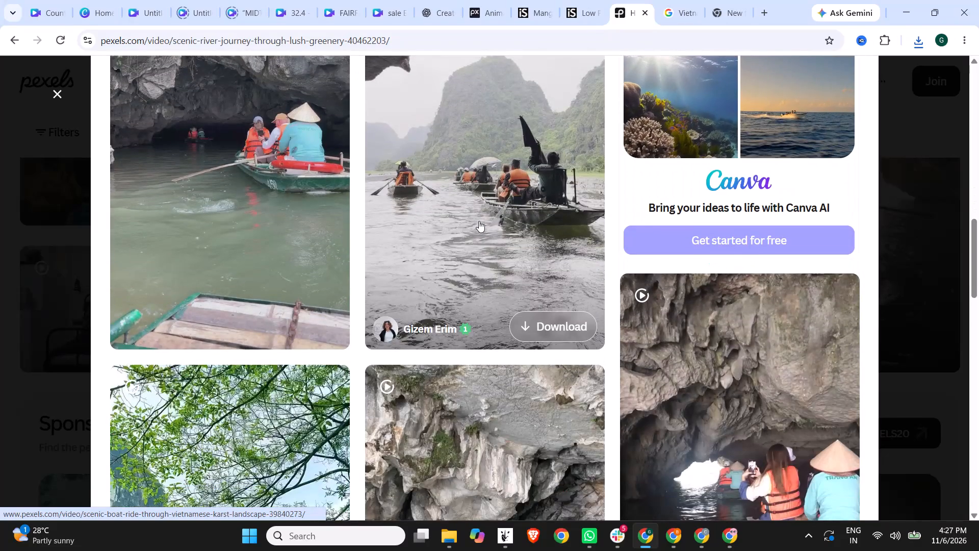
{"action": "scroll", "coordinate": [479, 221], "scroll_direction": "down", "scroll_amount": 10}
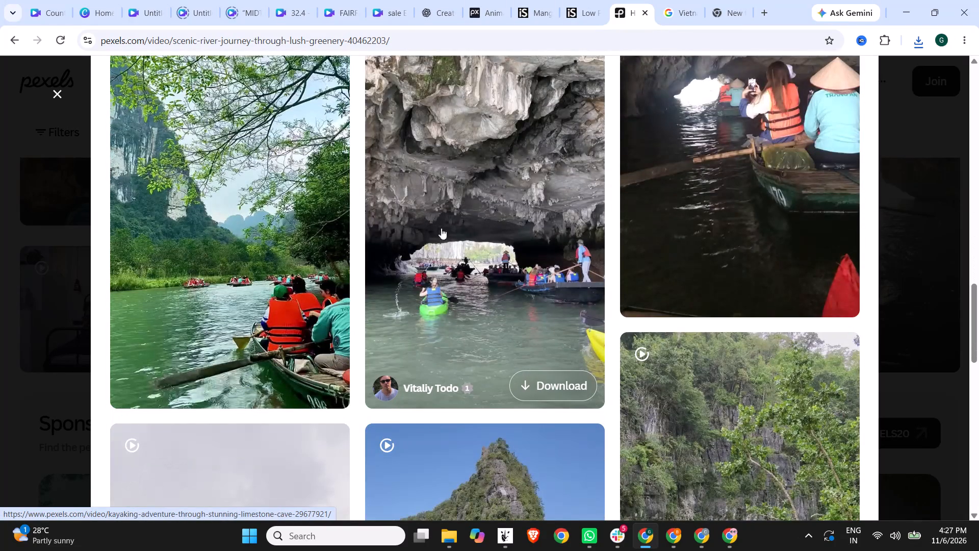
{"action": "scroll", "coordinate": [511, 242], "scroll_direction": "down", "scroll_amount": 4}
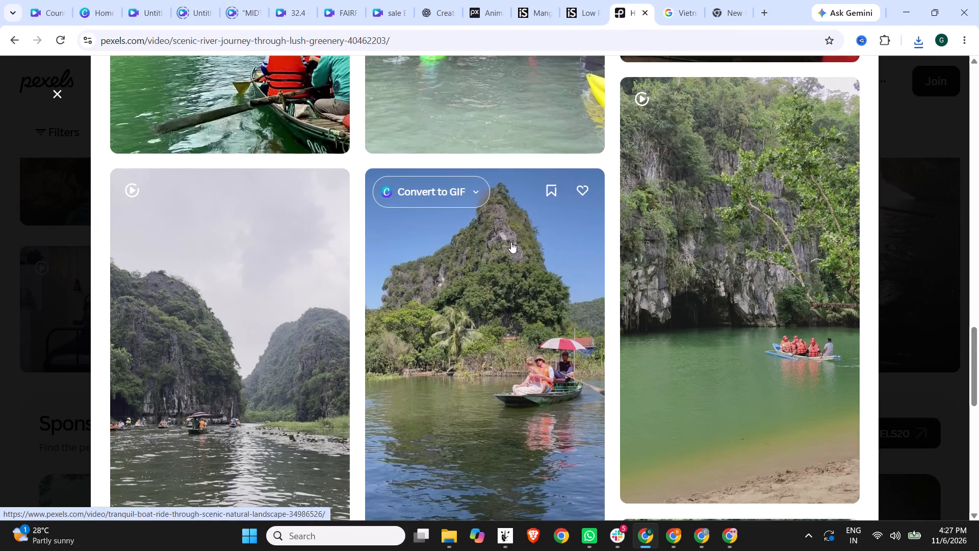
{"action": "scroll", "coordinate": [694, 255], "scroll_direction": "down", "scroll_amount": 5}
{"action": "scroll", "coordinate": [465, 251], "scroll_direction": "down", "scroll_amount": 4}
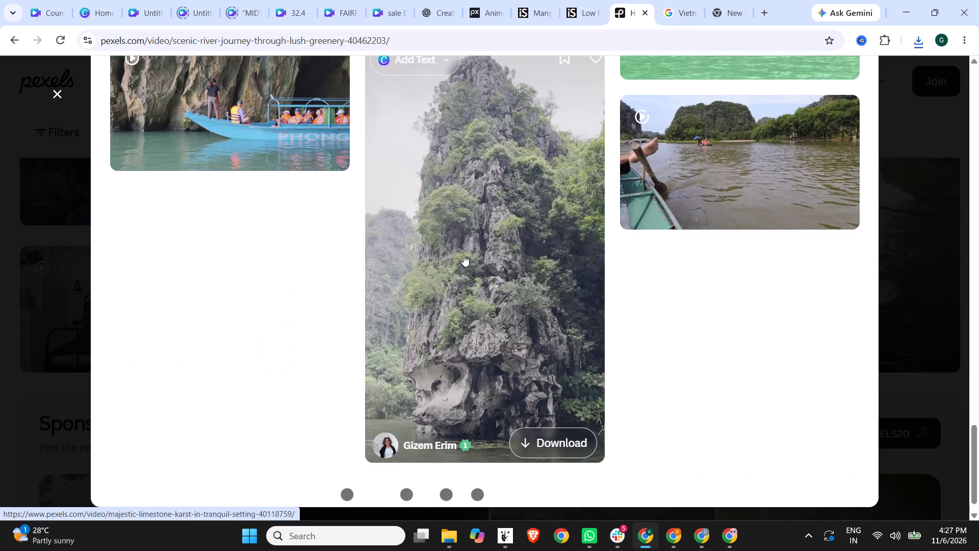
{"action": "scroll", "coordinate": [463, 255], "scroll_direction": "down", "scroll_amount": 5}
{"action": "scroll", "coordinate": [418, 266], "scroll_direction": "down", "scroll_amount": 3}
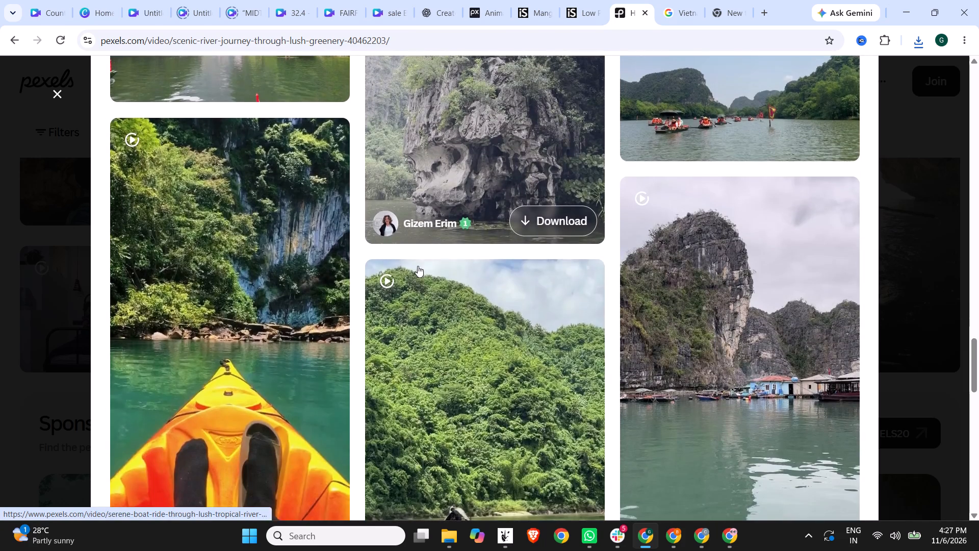
{"action": "scroll", "coordinate": [415, 266], "scroll_direction": "down", "scroll_amount": 4}
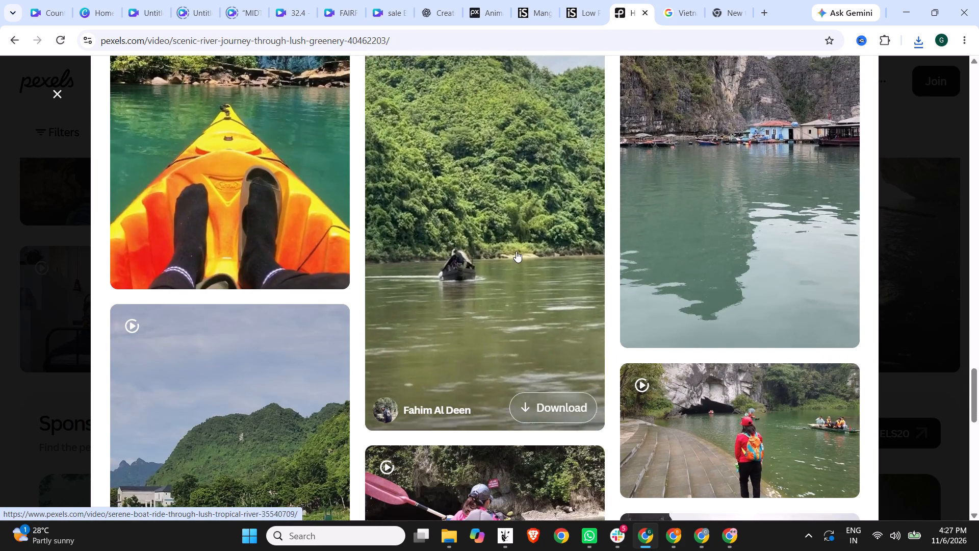
{"action": "scroll", "coordinate": [517, 251], "scroll_direction": "down", "scroll_amount": 3}
{"action": "scroll", "coordinate": [224, 259], "scroll_direction": "down", "scroll_amount": 4}
{"action": "scroll", "coordinate": [325, 249], "scroll_direction": "down", "scroll_amount": 9}
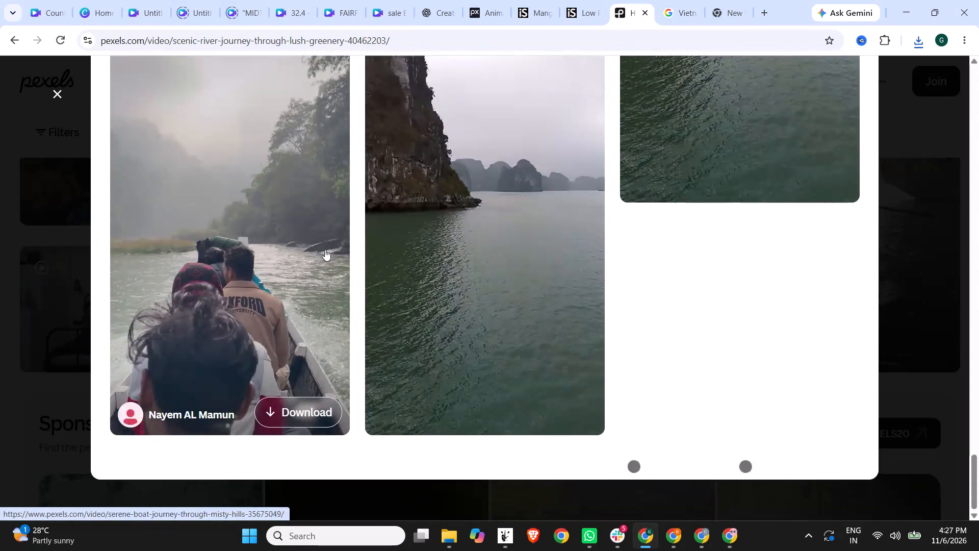
{"action": "scroll", "coordinate": [325, 249], "scroll_direction": "down", "scroll_amount": 2}
{"action": "scroll", "coordinate": [404, 247], "scroll_direction": "down", "scroll_amount": 10}
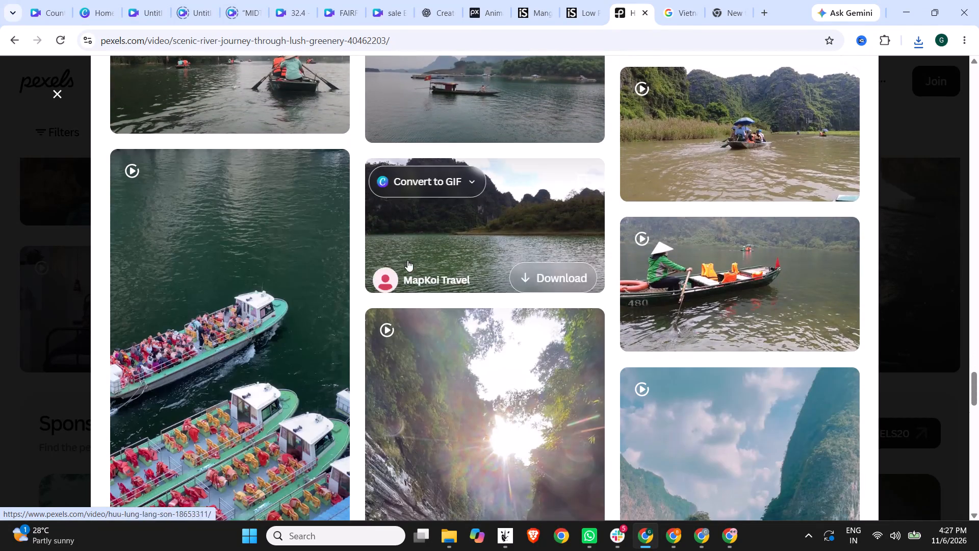
{"action": "scroll", "coordinate": [444, 254], "scroll_direction": "down", "scroll_amount": 6}
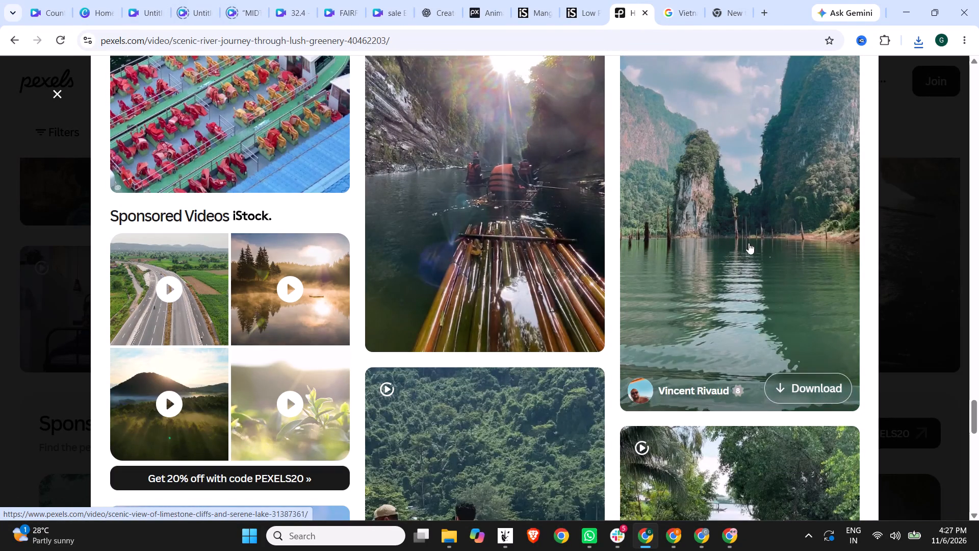
{"action": "scroll", "coordinate": [490, 258], "scroll_direction": "down", "scroll_amount": 9}
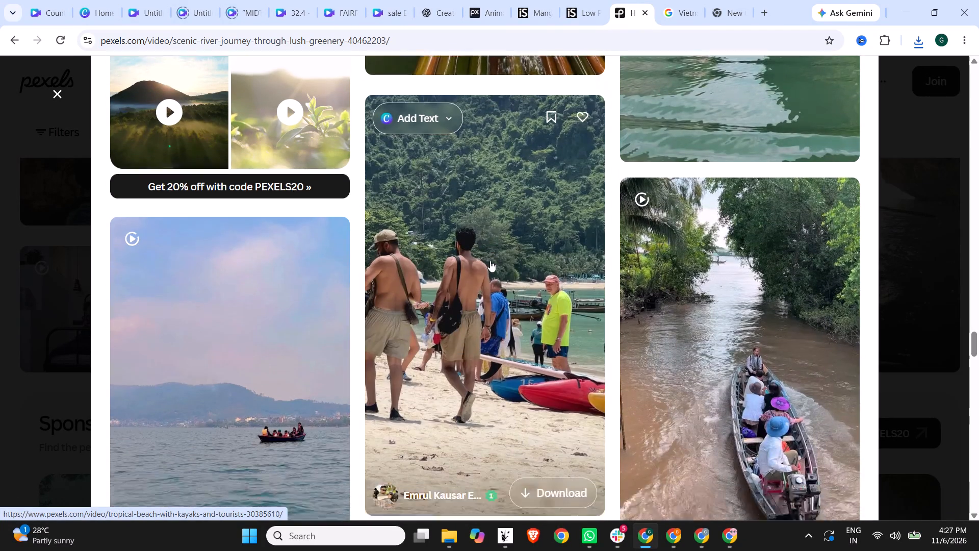
{"action": "scroll", "coordinate": [490, 261], "scroll_direction": "down", "scroll_amount": 11}
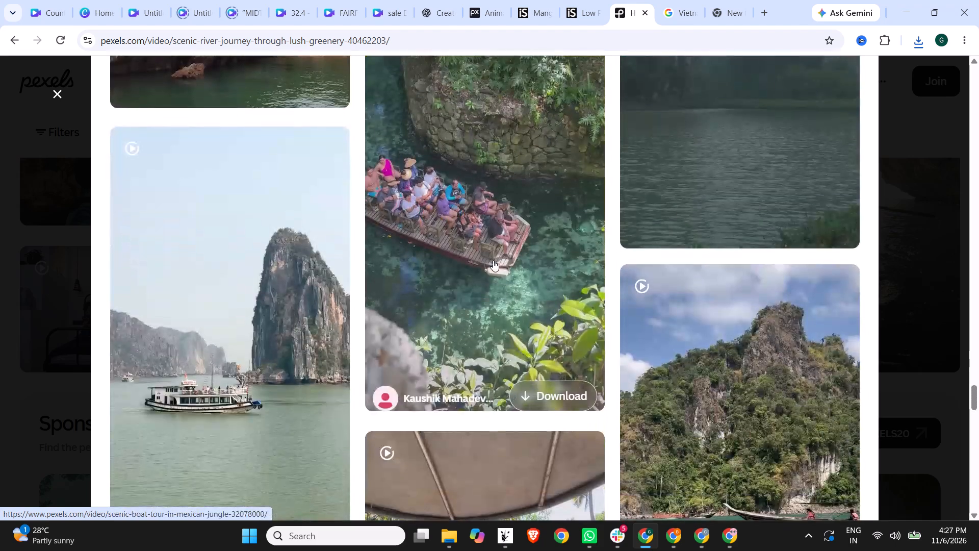
{"action": "scroll", "coordinate": [493, 260], "scroll_direction": "up", "scroll_amount": 20}
{"action": "scroll", "coordinate": [493, 260], "scroll_direction": "up", "scroll_amount": 16}
{"action": "scroll", "coordinate": [493, 260], "scroll_direction": "down", "scroll_amount": 1}
{"action": "scroll", "coordinate": [493, 260], "scroll_direction": "up", "scroll_amount": 2}
{"action": "scroll", "coordinate": [493, 260], "scroll_direction": "down", "scroll_amount": 1}
{"action": "scroll", "coordinate": [493, 260], "scroll_direction": "up", "scroll_amount": 5}
{"action": "scroll", "coordinate": [493, 260], "scroll_direction": "down", "scroll_amount": 1}
{"action": "scroll", "coordinate": [493, 260], "scroll_direction": "up", "scroll_amount": 10}
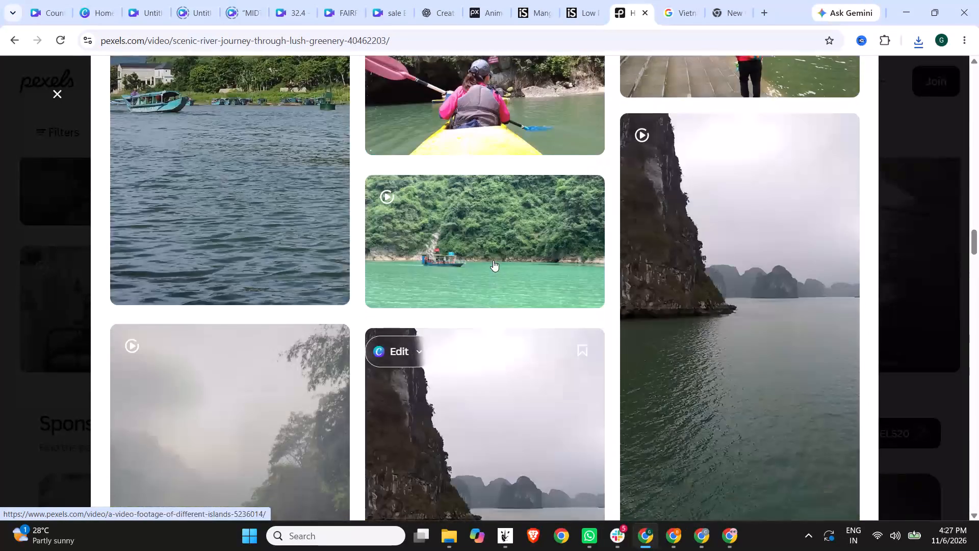
{"action": "scroll", "coordinate": [493, 260], "scroll_direction": "up", "scroll_amount": 6}
{"action": "scroll", "coordinate": [493, 260], "scroll_direction": "down", "scroll_amount": 1}
{"action": "scroll", "coordinate": [493, 260], "scroll_direction": "up", "scroll_amount": 20}
{"action": "scroll", "coordinate": [493, 260], "scroll_direction": "up", "scroll_amount": 20}
{"action": "scroll", "coordinate": [493, 260], "scroll_direction": "up", "scroll_amount": 1}
{"action": "scroll", "coordinate": [492, 261], "scroll_direction": "down", "scroll_amount": 8}
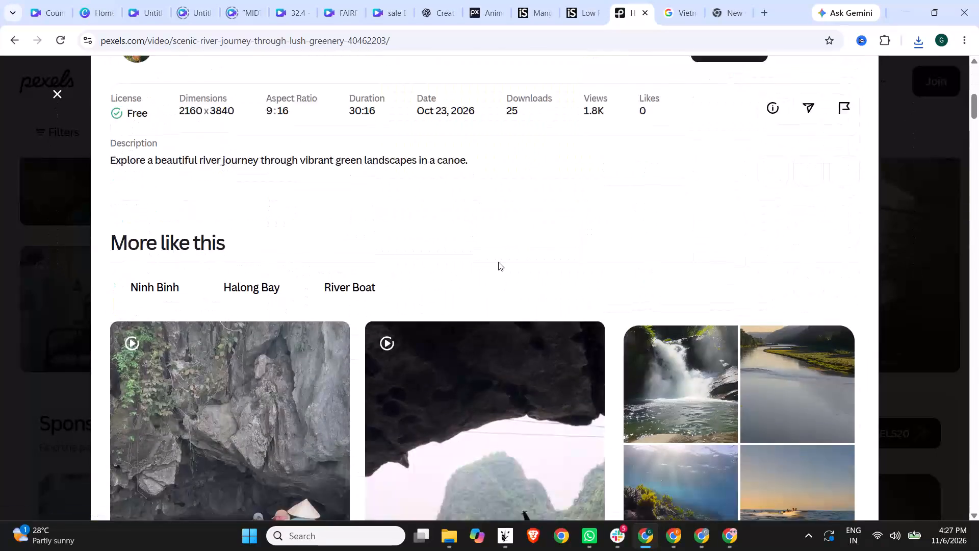
{"action": "scroll", "coordinate": [498, 262], "scroll_direction": "down", "scroll_amount": 4}
Open the vertical boat tour through limestone caves clip, examine its similar videos, and return to the search results.
{"action": "left_click", "coordinate": [195, 258]}
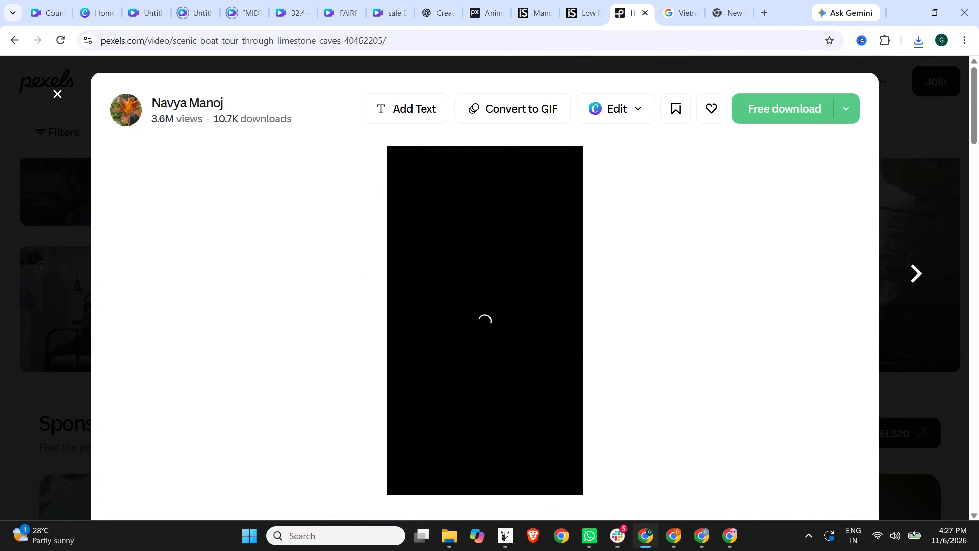
{"action": "scroll", "coordinate": [704, 287], "scroll_direction": "down", "scroll_amount": 8}
{"action": "scroll", "coordinate": [583, 265], "scroll_direction": "down", "scroll_amount": 4}
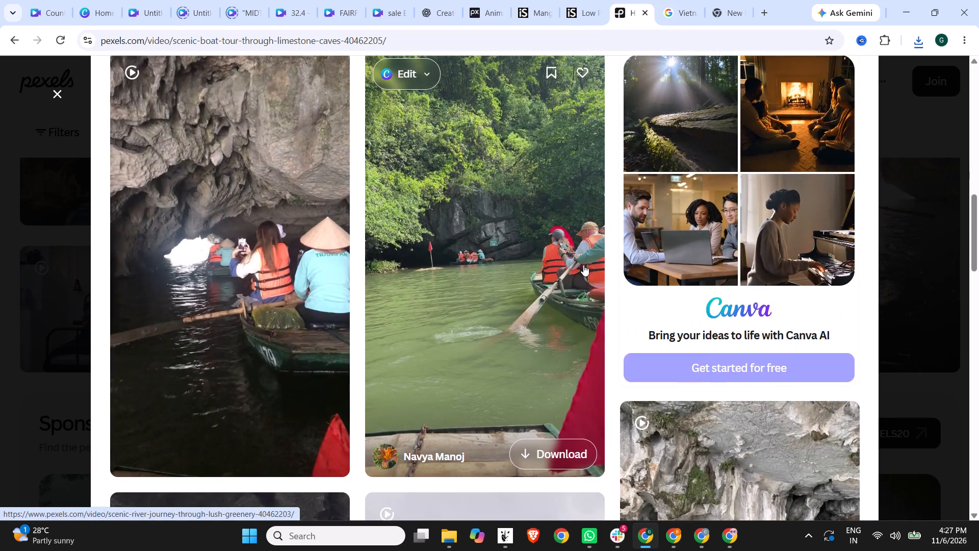
{"action": "scroll", "coordinate": [579, 267], "scroll_direction": "down", "scroll_amount": 5}
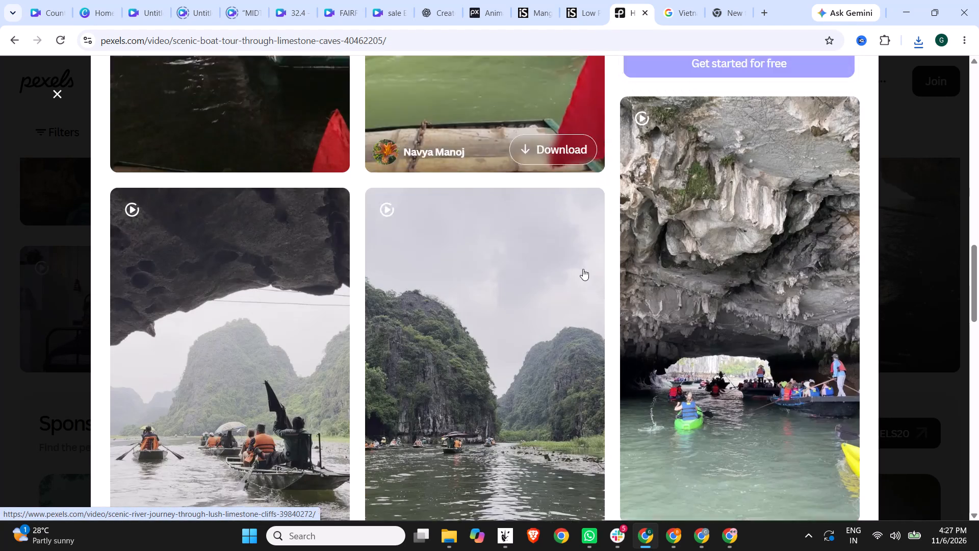
{"action": "scroll", "coordinate": [588, 264], "scroll_direction": "down", "scroll_amount": 5}
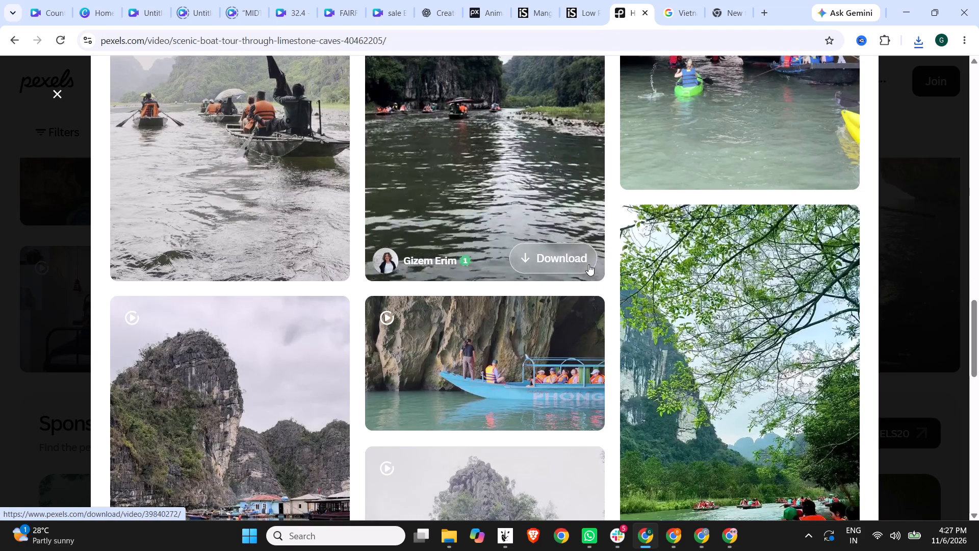
{"action": "scroll", "coordinate": [588, 264], "scroll_direction": "down", "scroll_amount": 5}
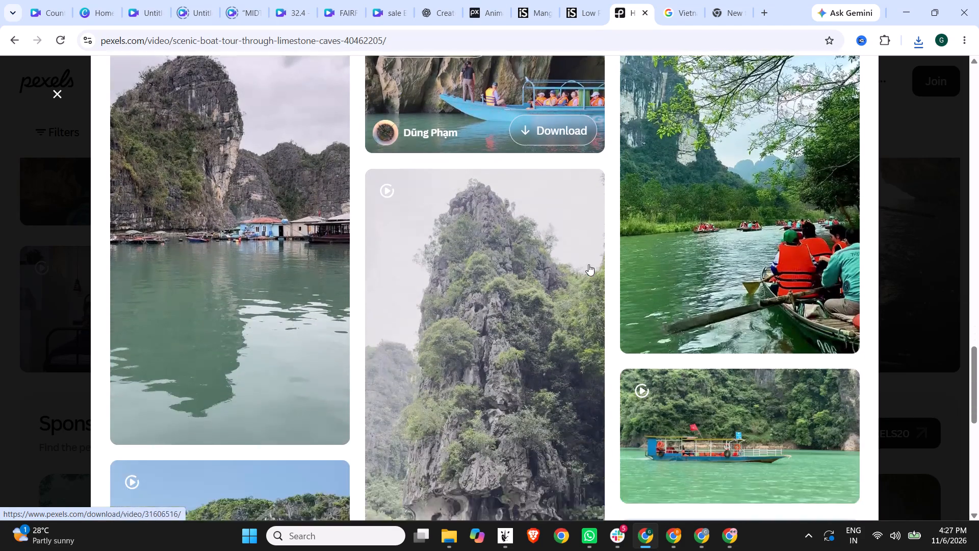
{"action": "left_click", "coordinate": [937, 231]}
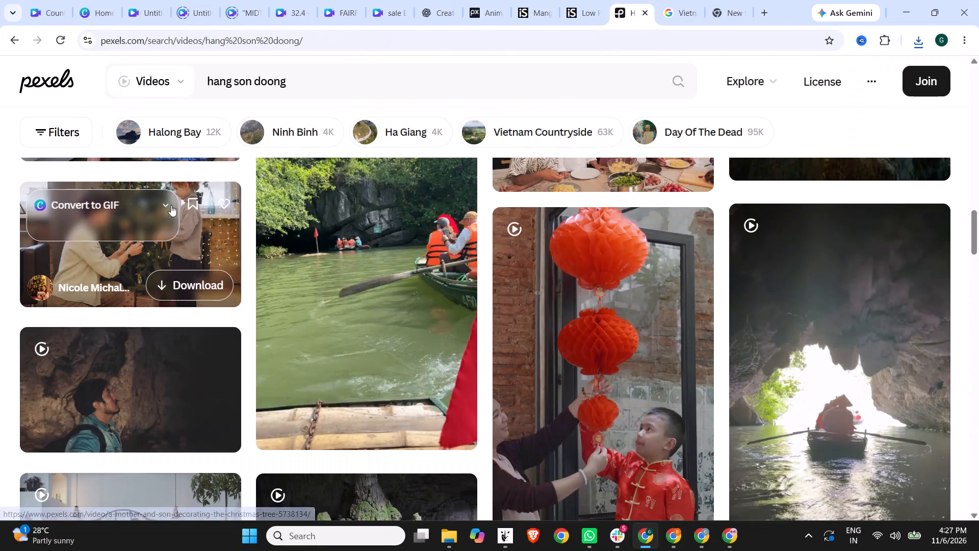
Search Pexels videos for "boat inside cave".
{"action": "scroll", "coordinate": [190, 196], "scroll_direction": "up", "scroll_amount": 6}
{"action": "left_click_drag", "start_coordinate": [322, 83], "coordinate": [55, 85]}
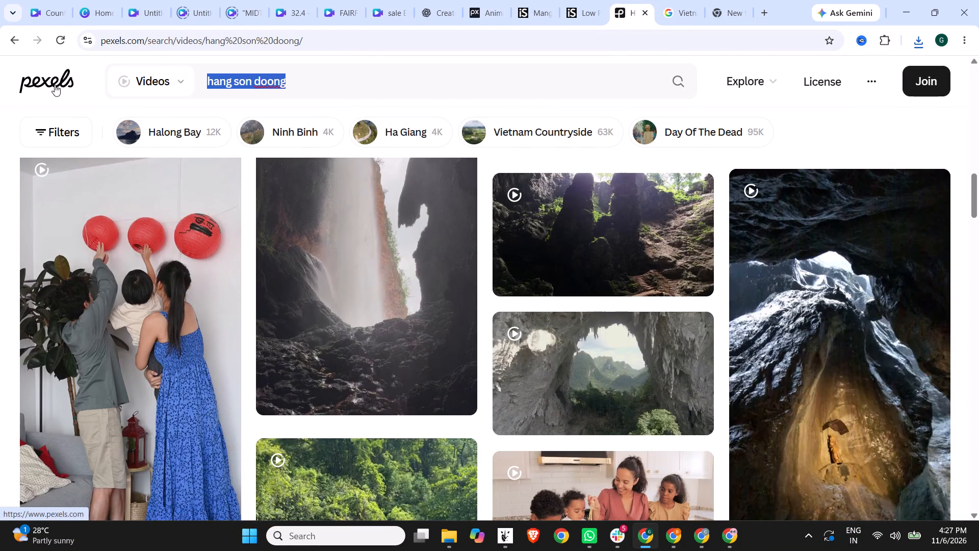
{"action": "type", "text": "boat inside cave"}
{"action": "key", "text": "Return"}
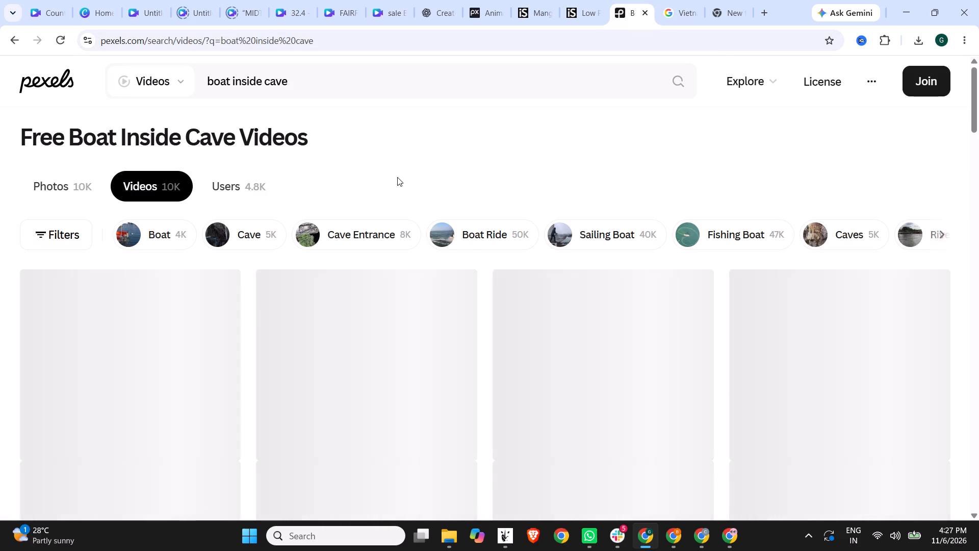
Examine the boat inside cave results and preview the clip exploring Algarve's coastal caves by boat.
{"action": "scroll", "coordinate": [396, 177], "scroll_direction": "down", "scroll_amount": 1}
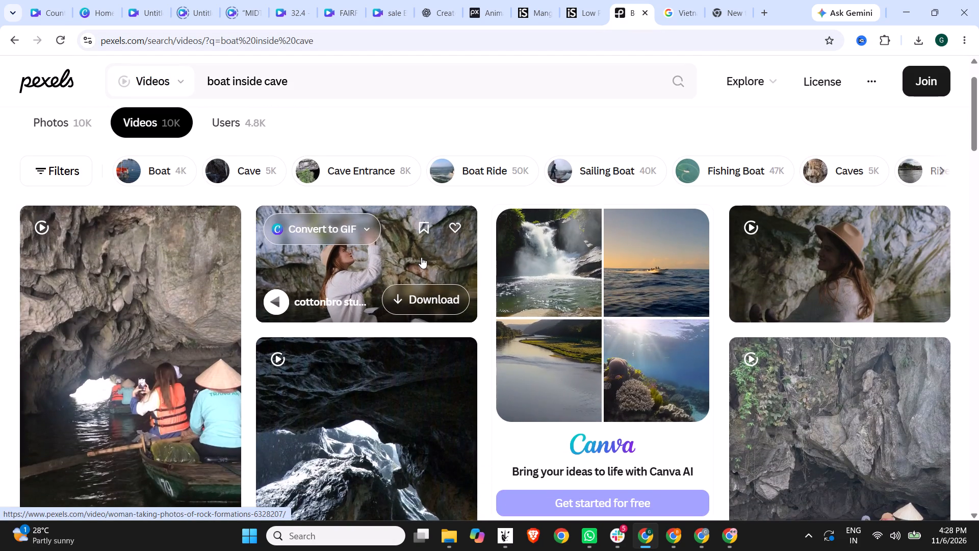
{"action": "scroll", "coordinate": [816, 260], "scroll_direction": "down", "scroll_amount": 6}
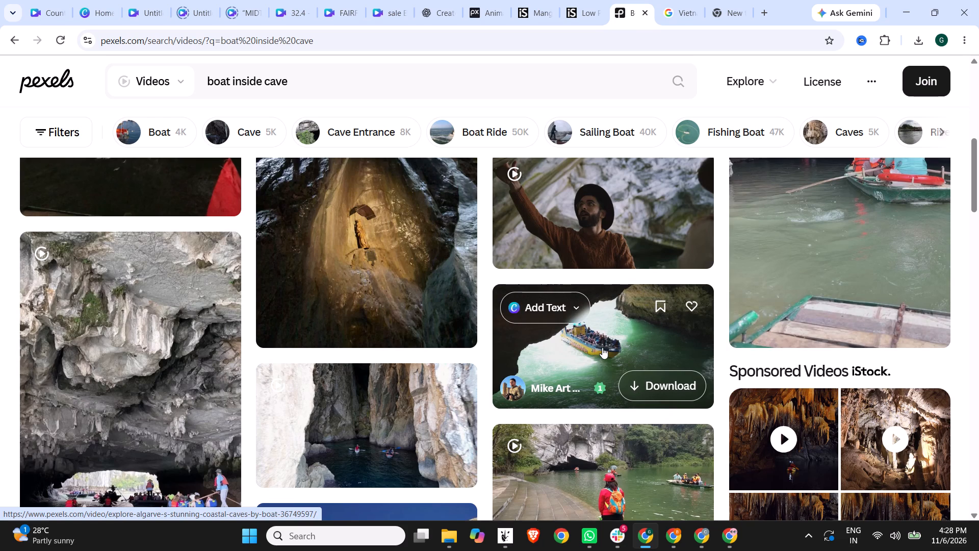
{"action": "left_click", "coordinate": [604, 347]}
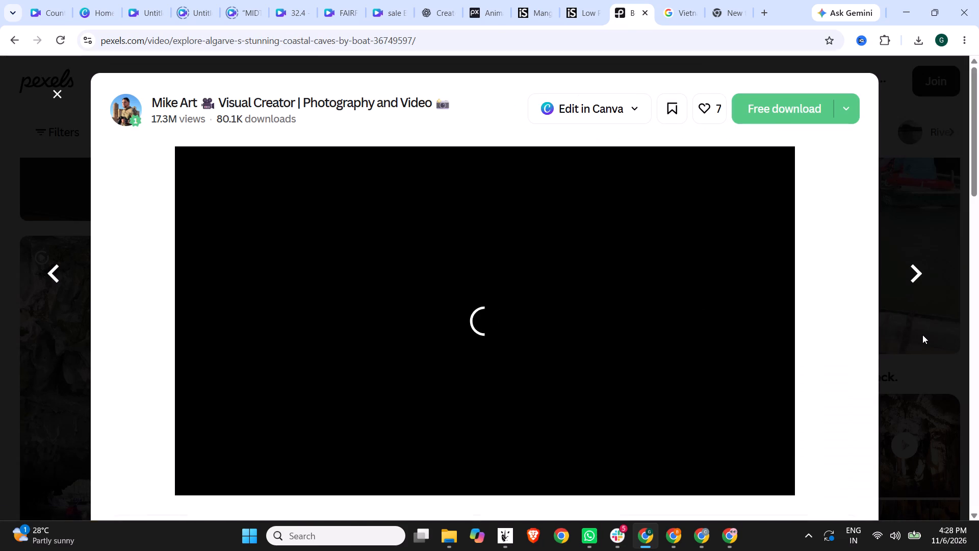
{"action": "left_click", "coordinate": [922, 335]}
Examine more boat inside cave results, preview the kayakers in cave clip, and return to the results.
{"action": "scroll", "coordinate": [35, 329], "scroll_direction": "down", "scroll_amount": 3}
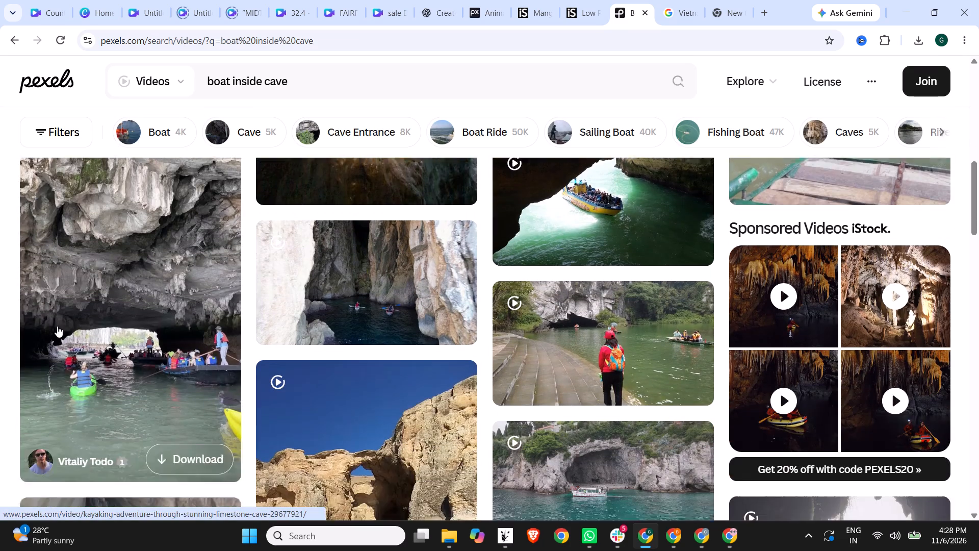
{"action": "scroll", "coordinate": [336, 317], "scroll_direction": "up", "scroll_amount": 2}
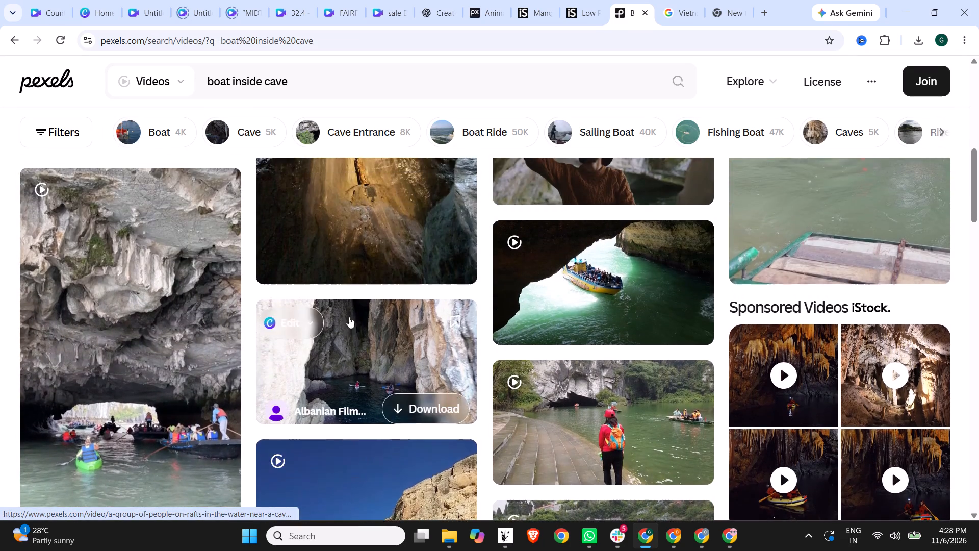
{"action": "scroll", "coordinate": [362, 315], "scroll_direction": "down", "scroll_amount": 7}
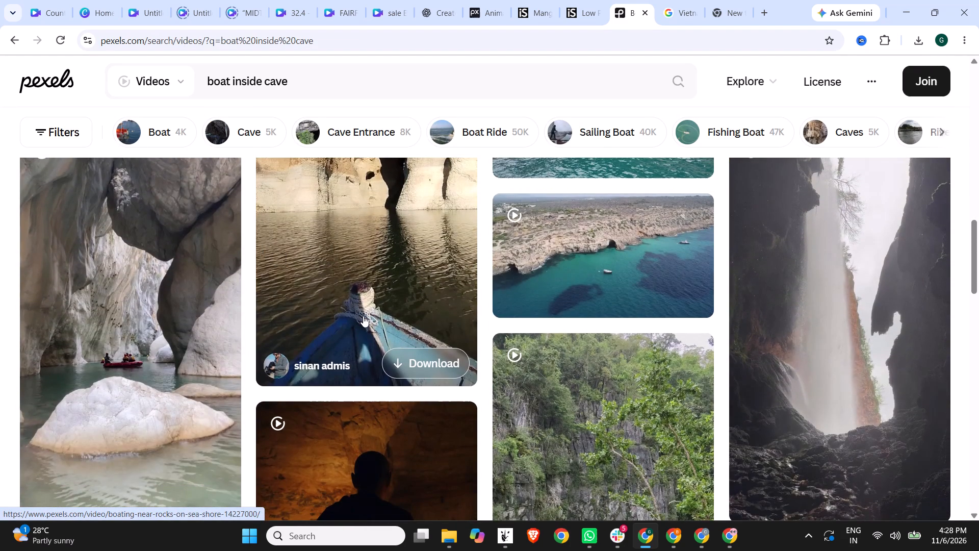
{"action": "scroll", "coordinate": [363, 316], "scroll_direction": "down", "scroll_amount": 4}
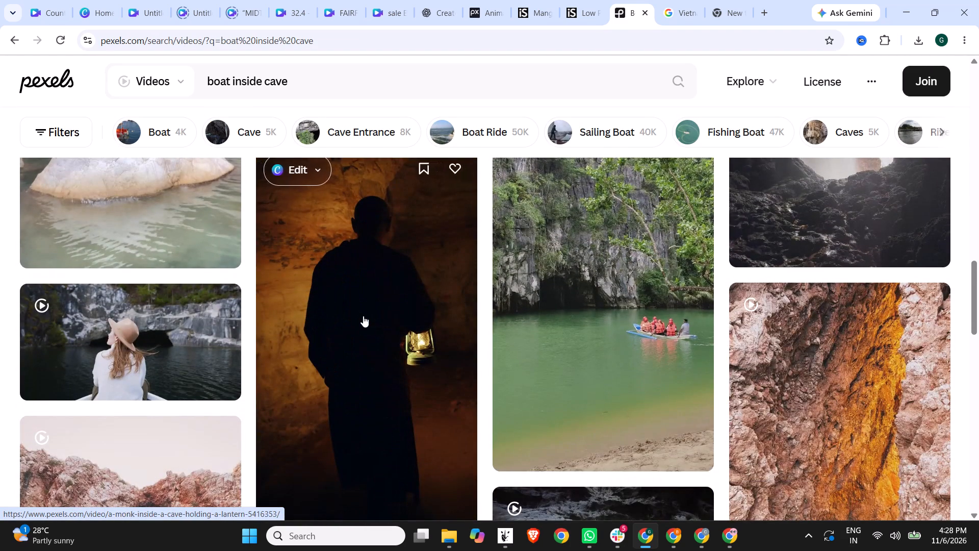
{"action": "scroll", "coordinate": [363, 316], "scroll_direction": "down", "scroll_amount": 3}
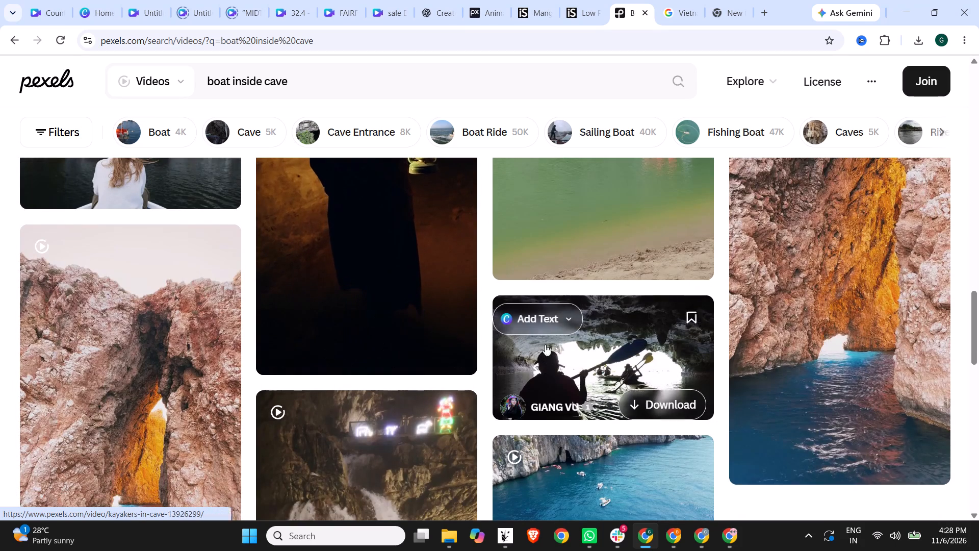
{"action": "left_click", "coordinate": [557, 347]}
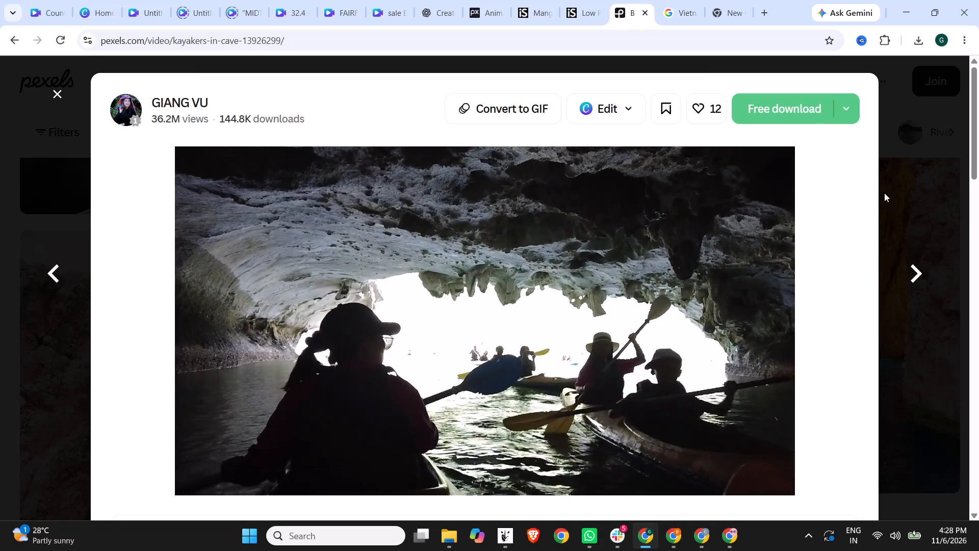
{"action": "left_click", "coordinate": [904, 192]}
Find the mysterious Austrian cave waters video further down the boat inside cave results and download it for free.
{"action": "scroll", "coordinate": [207, 296], "scroll_direction": "down", "scroll_amount": 4}
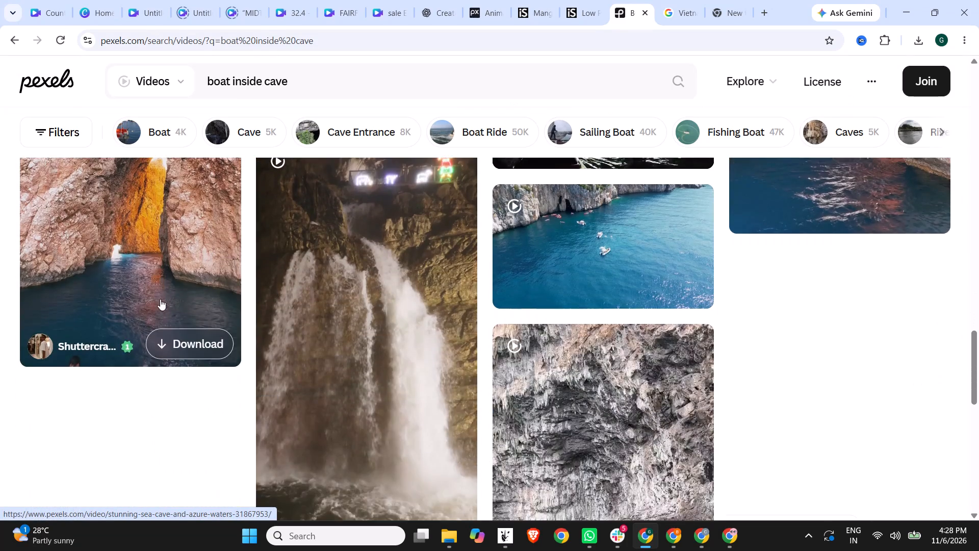
{"action": "scroll", "coordinate": [160, 299], "scroll_direction": "down", "scroll_amount": 8}
{"action": "scroll", "coordinate": [206, 290], "scroll_direction": "down", "scroll_amount": 1}
{"action": "scroll", "coordinate": [206, 290], "scroll_direction": "up", "scroll_amount": 2}
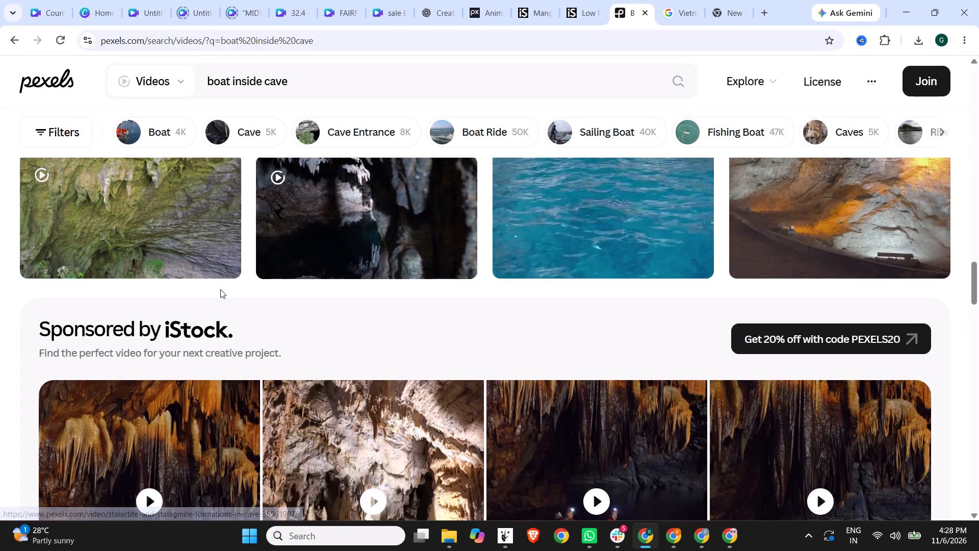
{"action": "scroll", "coordinate": [317, 294], "scroll_direction": "down", "scroll_amount": 13}
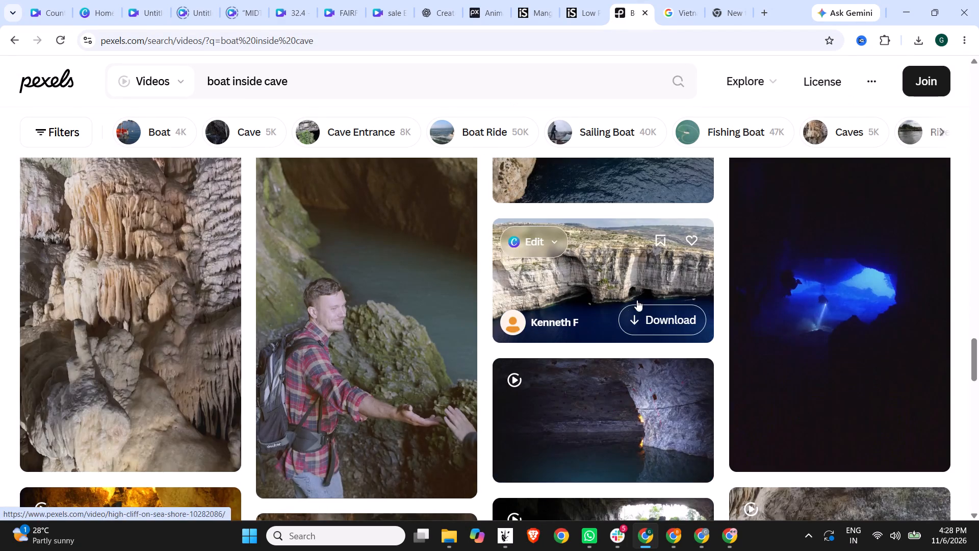
{"action": "scroll", "coordinate": [594, 302], "scroll_direction": "down", "scroll_amount": 6}
{"action": "scroll", "coordinate": [587, 305], "scroll_direction": "up", "scroll_amount": 7}
{"action": "scroll", "coordinate": [614, 457], "scroll_direction": "down", "scroll_amount": 3}
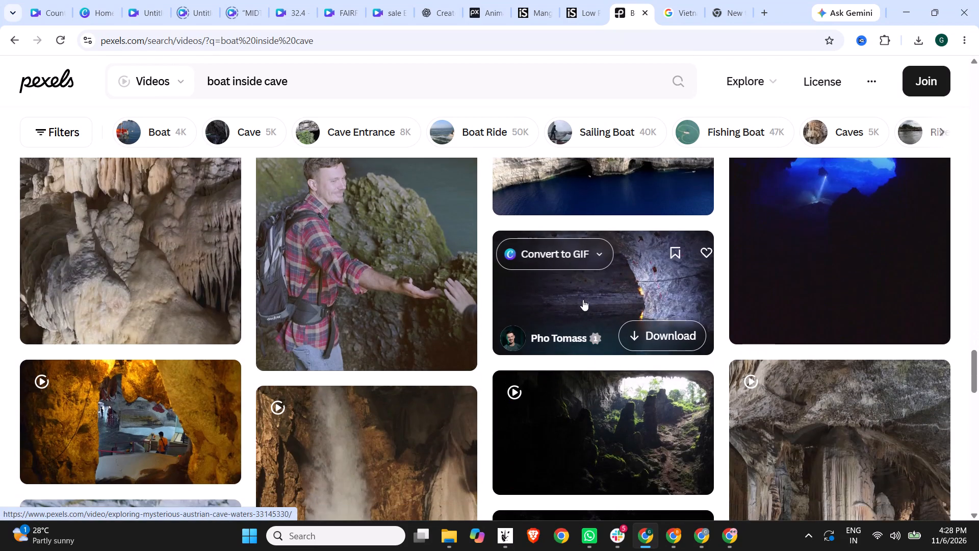
{"action": "left_click", "coordinate": [583, 294]}
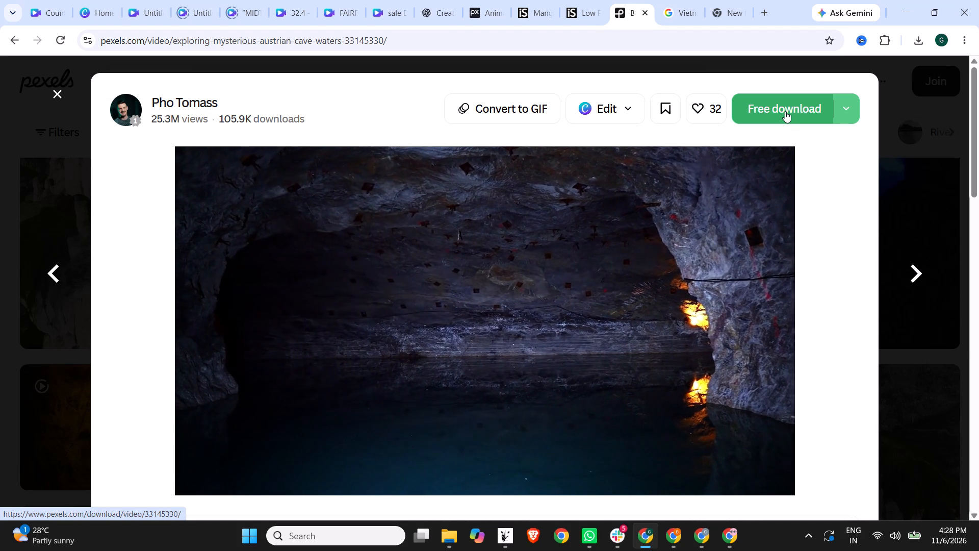
{"action": "scroll", "coordinate": [792, 245], "scroll_direction": "down", "scroll_amount": 3}
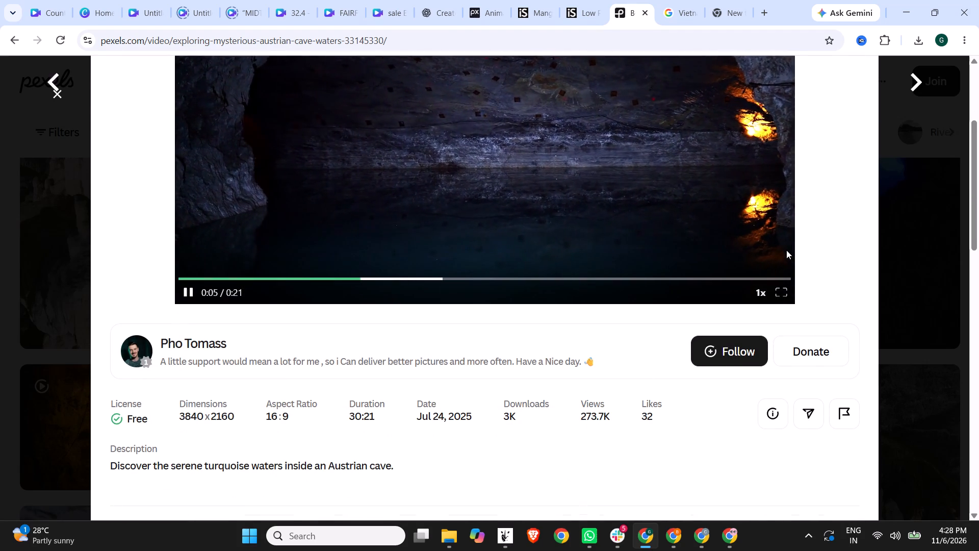
{"action": "scroll", "coordinate": [786, 250], "scroll_direction": "up", "scroll_amount": 4}
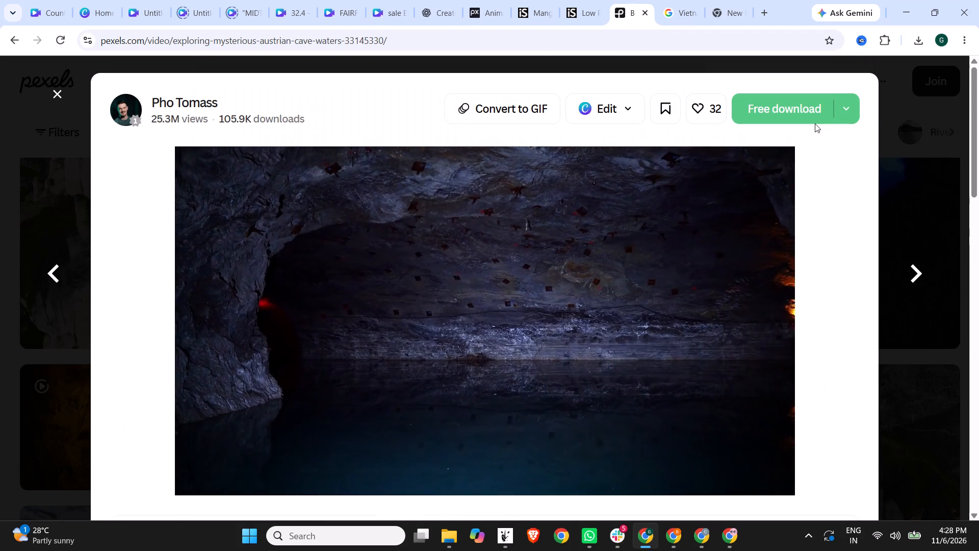
{"action": "left_click", "coordinate": [809, 115]}
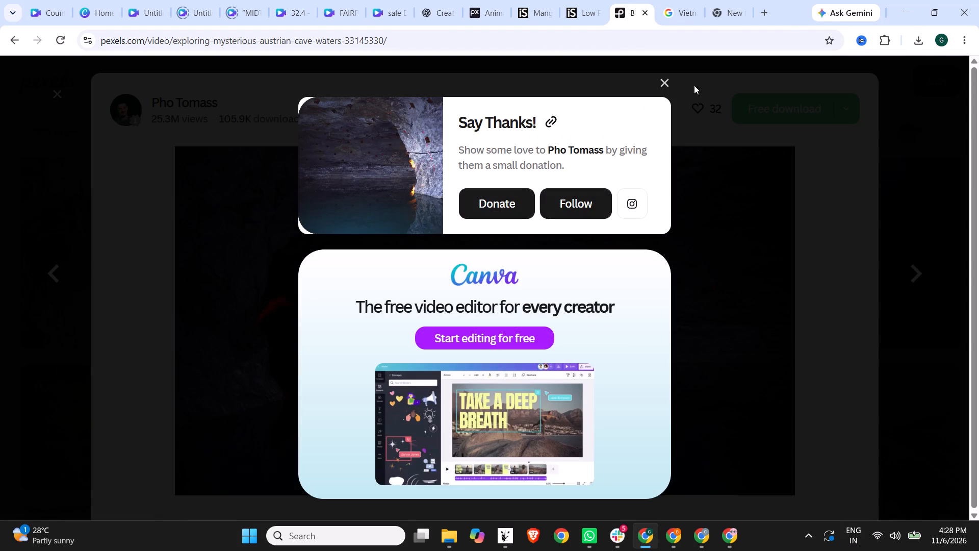
Append the Austrian cave clip creator's name, after a comma, to the credits kept in the new tab's address bar, and return to the Pexels results.
{"action": "left_click_drag", "start_coordinate": [606, 148], "coordinate": [545, 151]}
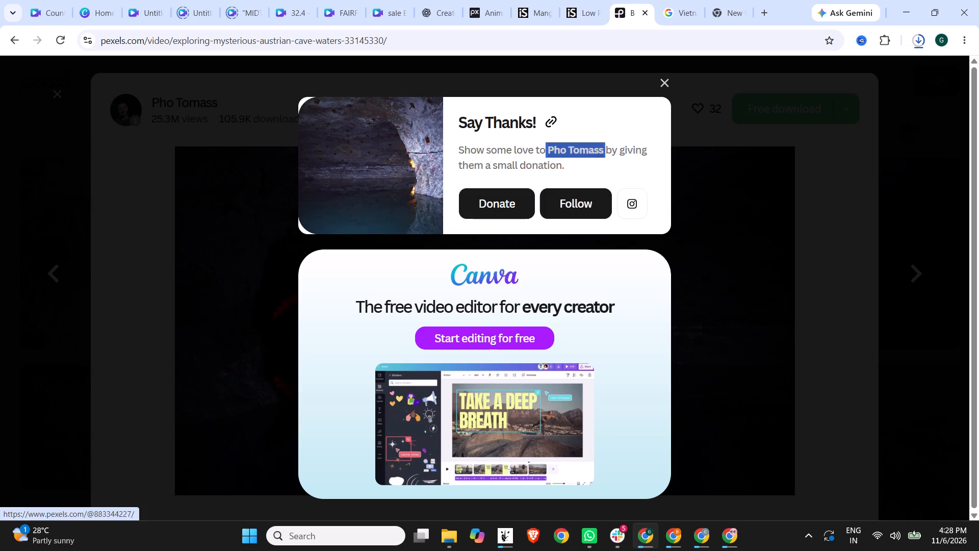
{"action": "left_click_drag", "start_coordinate": [545, 151], "coordinate": [548, 151]}
{"action": "key", "text": "ctrl+c"}
{"action": "left_click", "coordinate": [733, 0]}
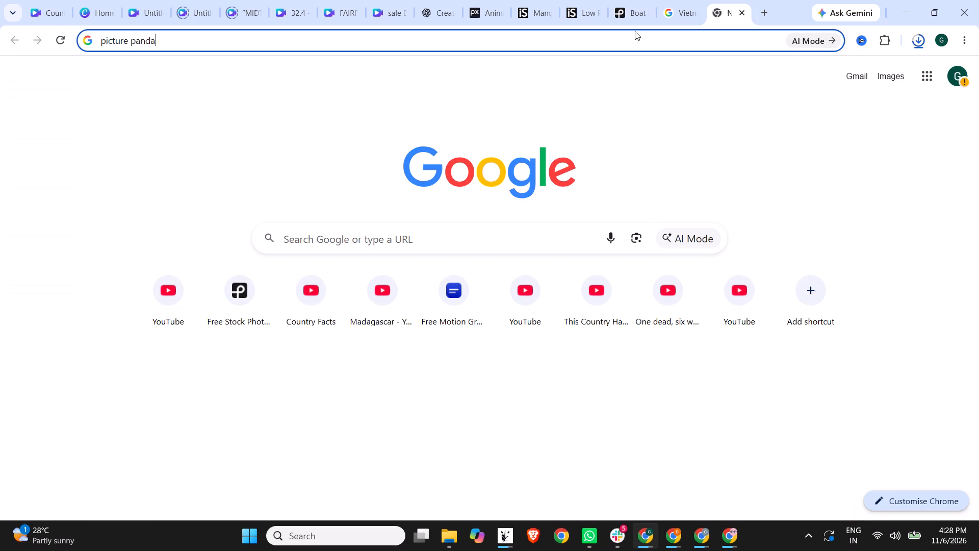
{"action": "type", "text": ","}
{"action": "key", "text": "space"}
{"action": "key", "text": "ctrl+v"}
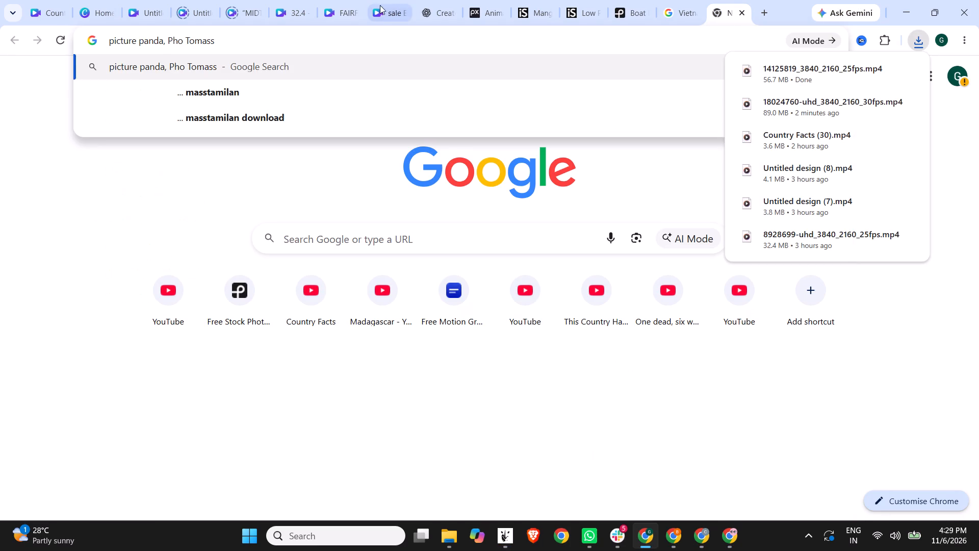
{"action": "left_click", "coordinate": [627, 0]}
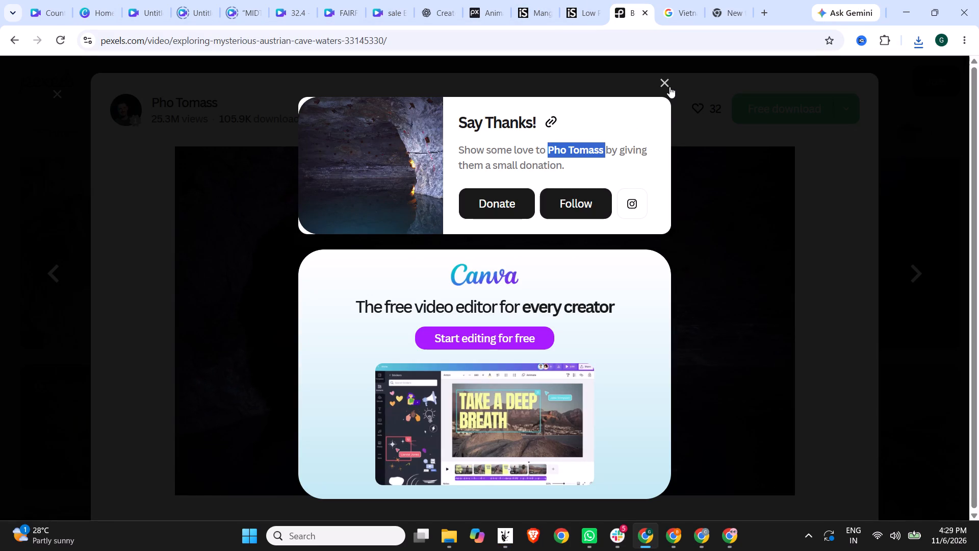
{"action": "left_click", "coordinate": [669, 87]}
{"action": "left_click", "coordinate": [910, 151]}
{"action": "left_click", "coordinate": [903, 151]}
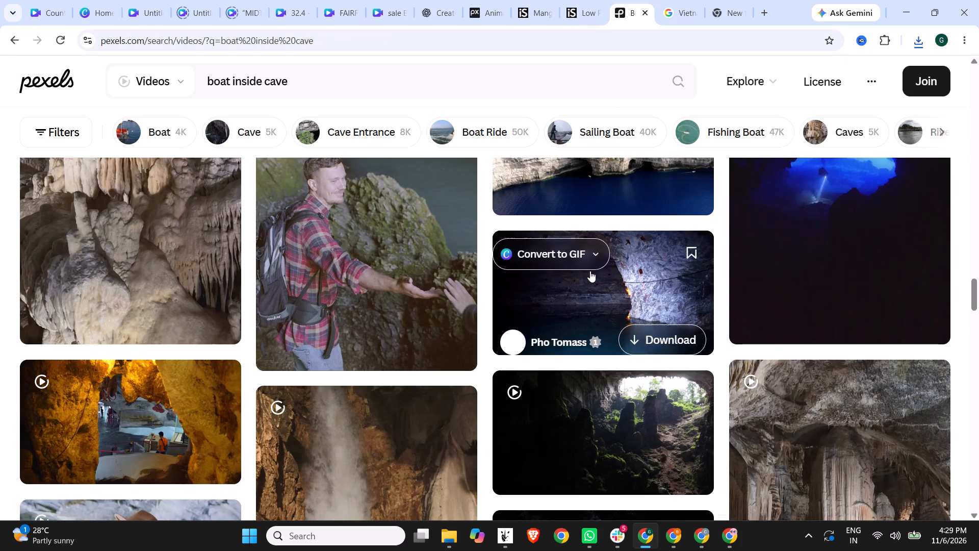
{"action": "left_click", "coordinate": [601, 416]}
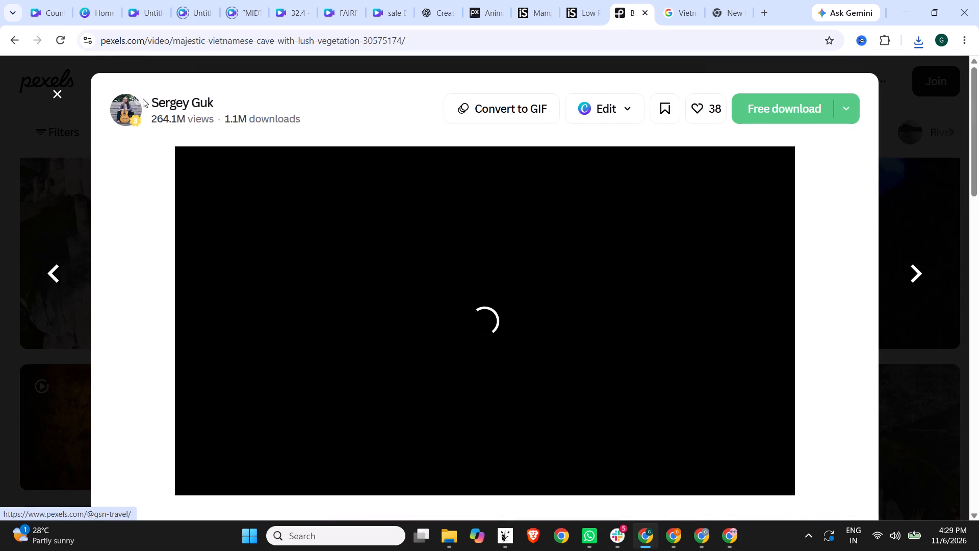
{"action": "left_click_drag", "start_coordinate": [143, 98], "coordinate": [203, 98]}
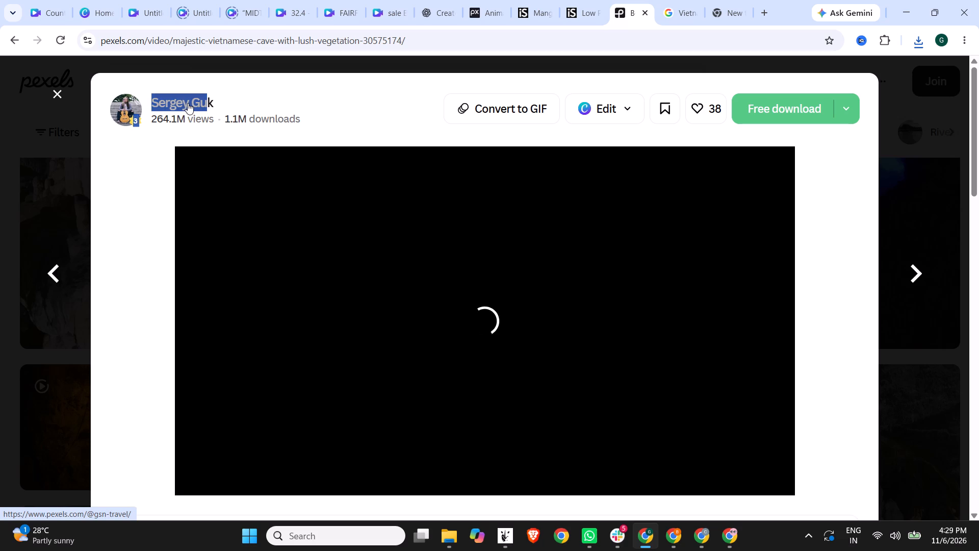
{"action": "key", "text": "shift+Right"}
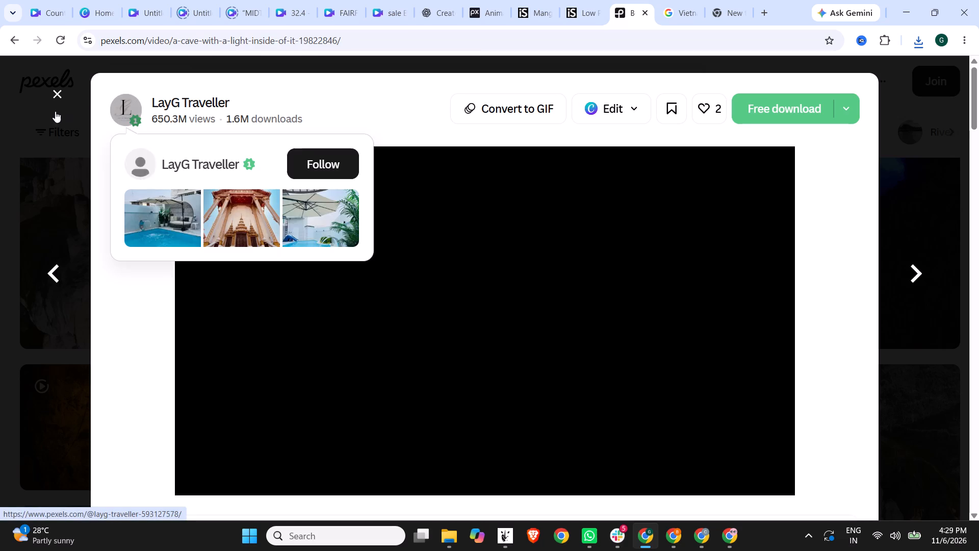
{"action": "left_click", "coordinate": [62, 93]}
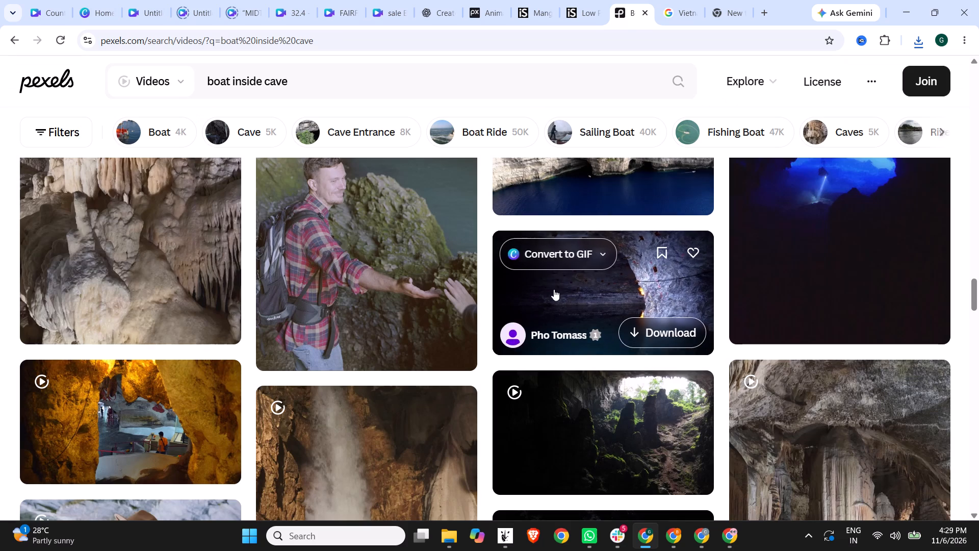
Open the majestic Vietnamese cave with lush vegetation clip and download it for free.
{"action": "left_click", "coordinate": [619, 424]}
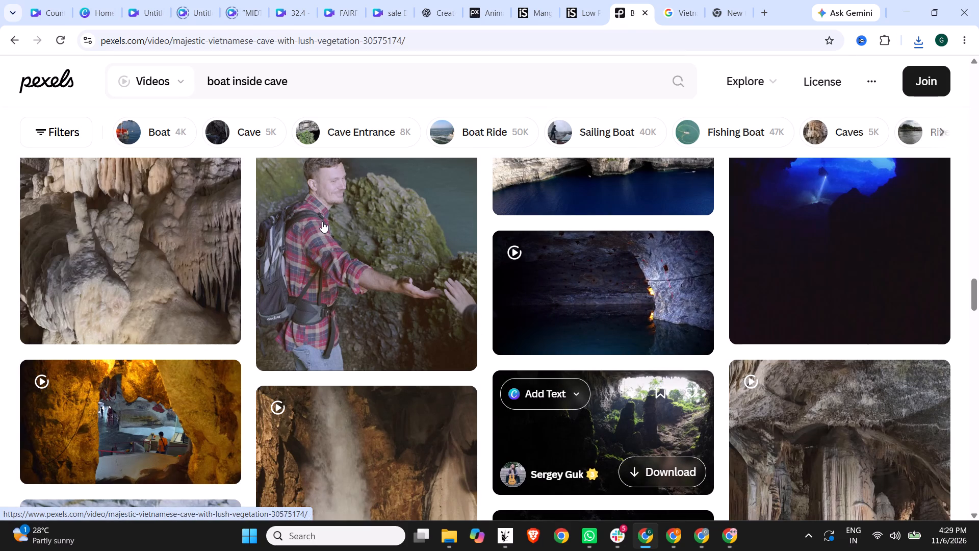
{"action": "scroll", "coordinate": [378, 320], "scroll_direction": "down", "scroll_amount": 2}
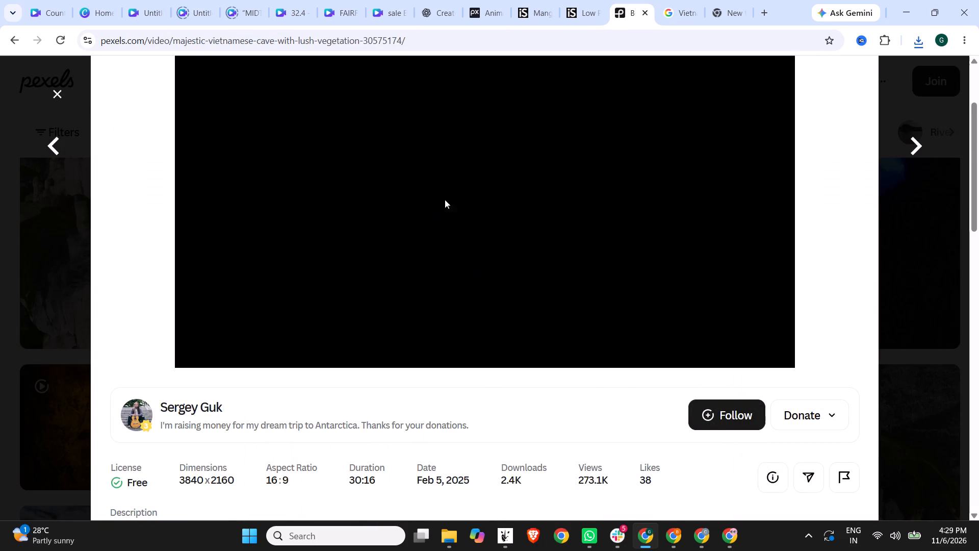
{"action": "scroll", "coordinate": [266, 243], "scroll_direction": "up", "scroll_amount": 4}
{"action": "left_click", "coordinate": [756, 102]}
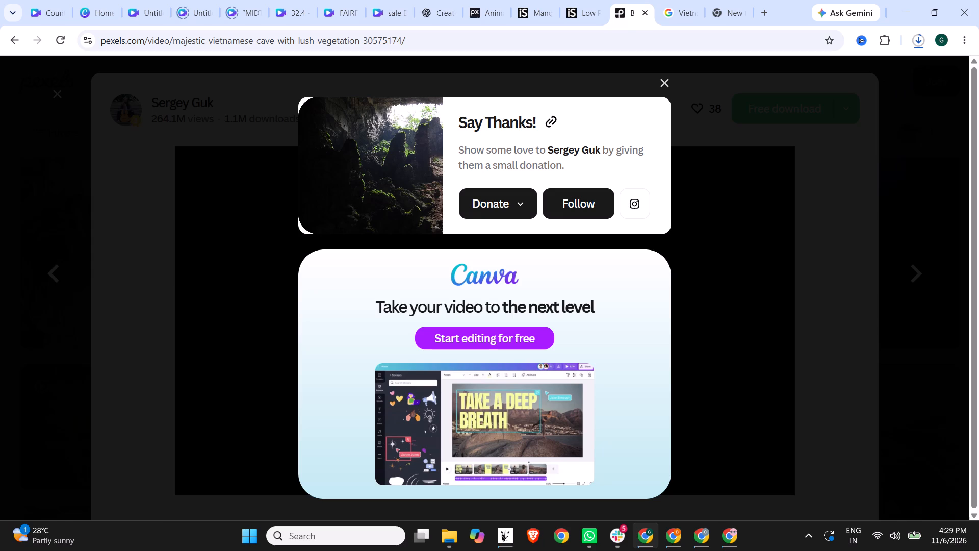
Append the Vietnamese cave clip creator's name, after a comma, to the credits in the new tab's address bar, and return to the clip's page.
{"action": "left_click_drag", "start_coordinate": [549, 148], "coordinate": [579, 145]}
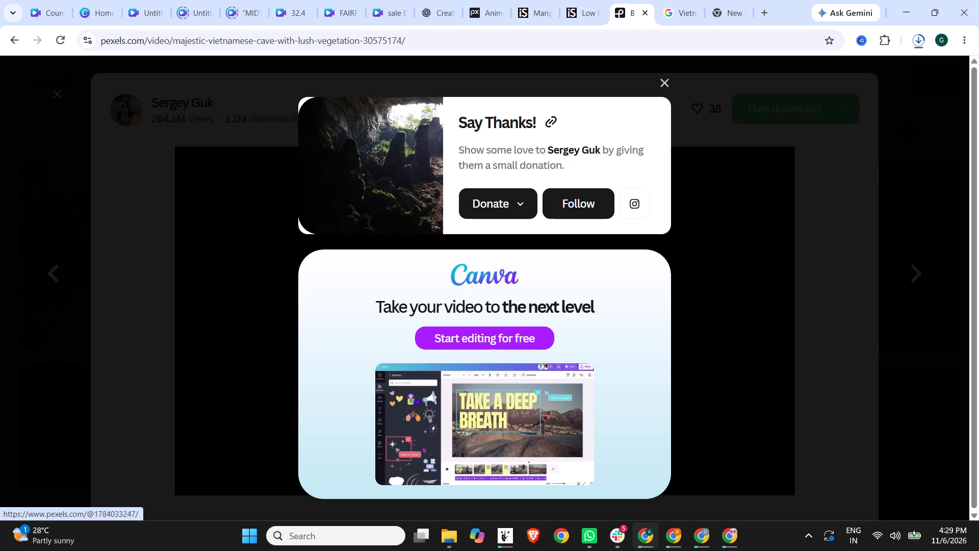
{"action": "left_click_drag", "start_coordinate": [545, 146], "coordinate": [600, 146]}
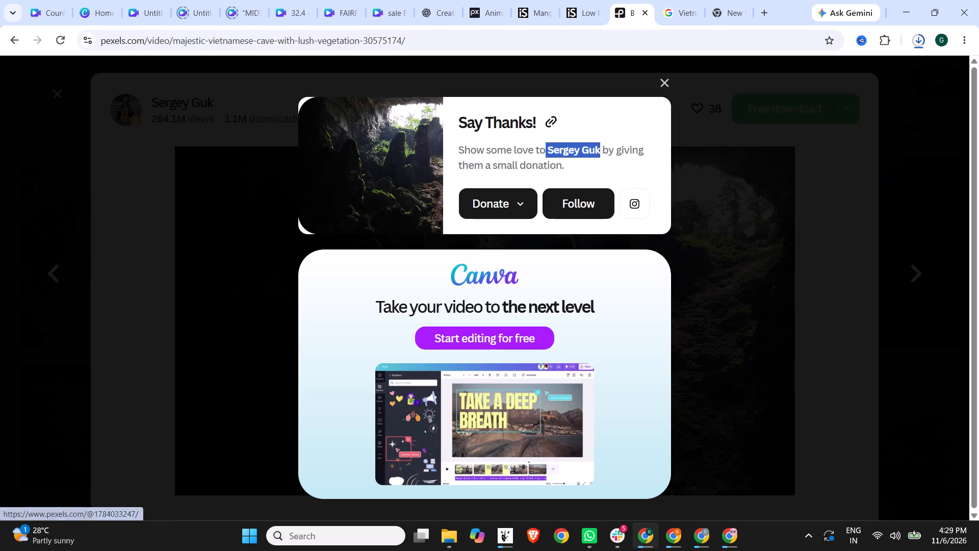
{"action": "key", "text": "ctrl+c"}
{"action": "left_click", "coordinate": [674, 0]}
{"action": "left_click", "coordinate": [716, 3]}
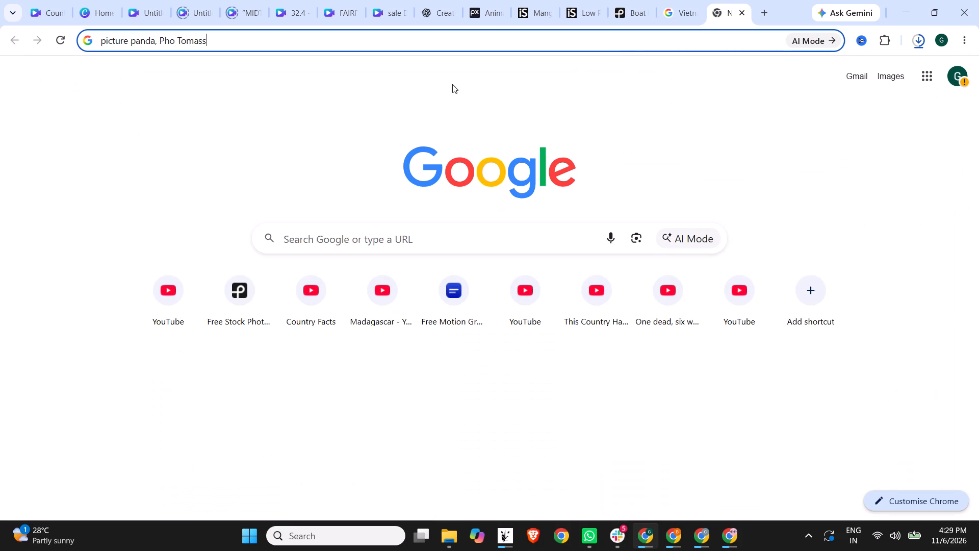
{"action": "type", "text": ","}
{"action": "key", "text": "space"}
{"action": "key", "text": "ctrl+v"}
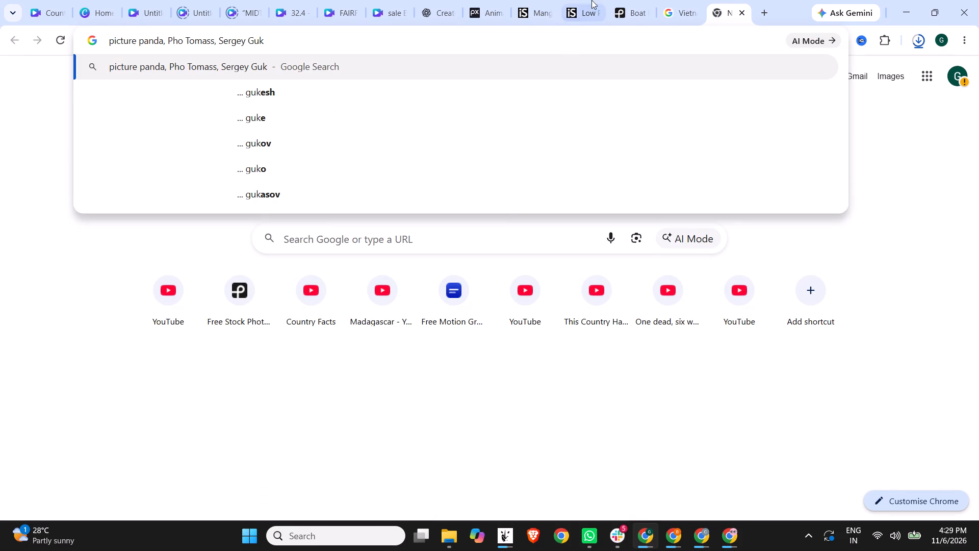
{"action": "left_click", "coordinate": [598, 0]}
{"action": "left_click", "coordinate": [640, 0]}
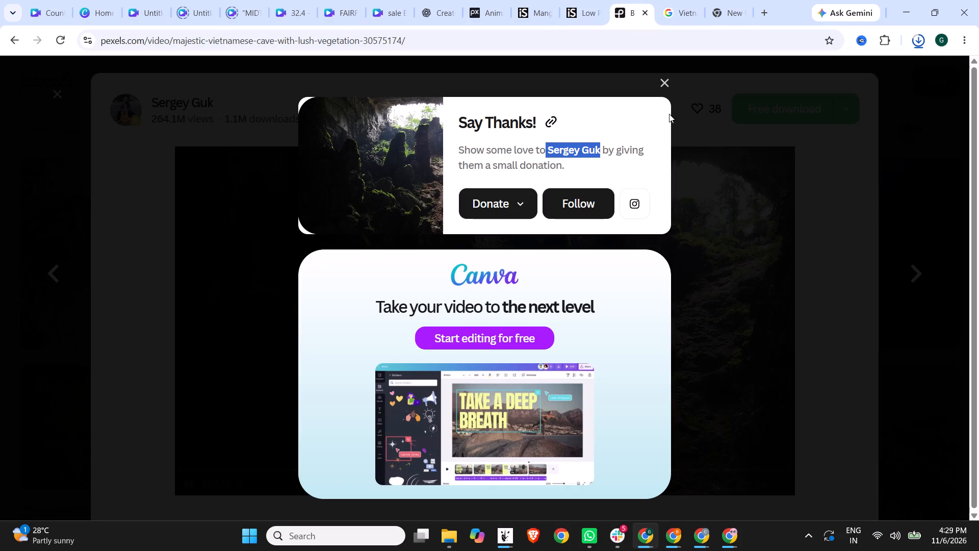
{"action": "left_click", "coordinate": [664, 78]}
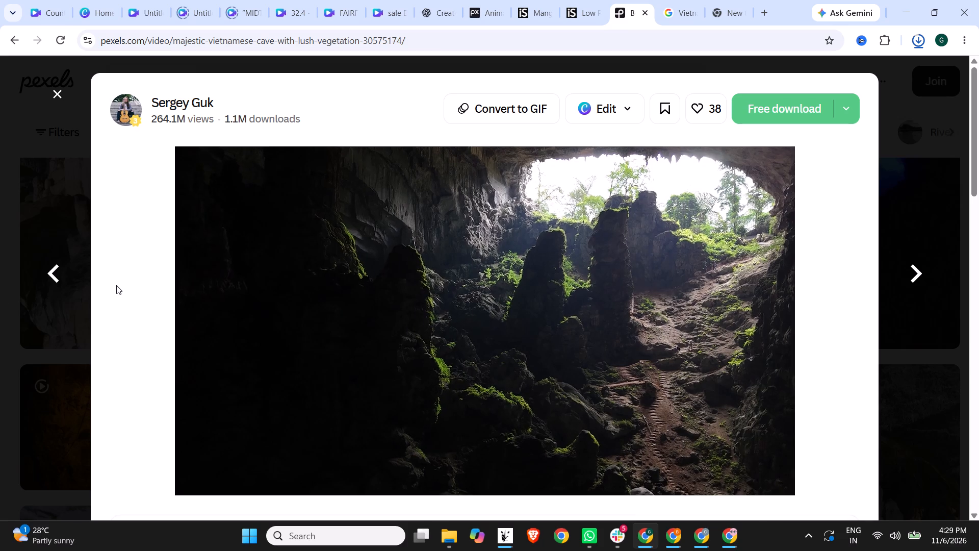
Close the Vietnamese cave clip's page and look through further boat inside cave video results for more usable footage.
{"action": "scroll", "coordinate": [143, 308], "scroll_direction": "down", "scroll_amount": 4}
{"action": "left_click", "coordinate": [27, 286]}
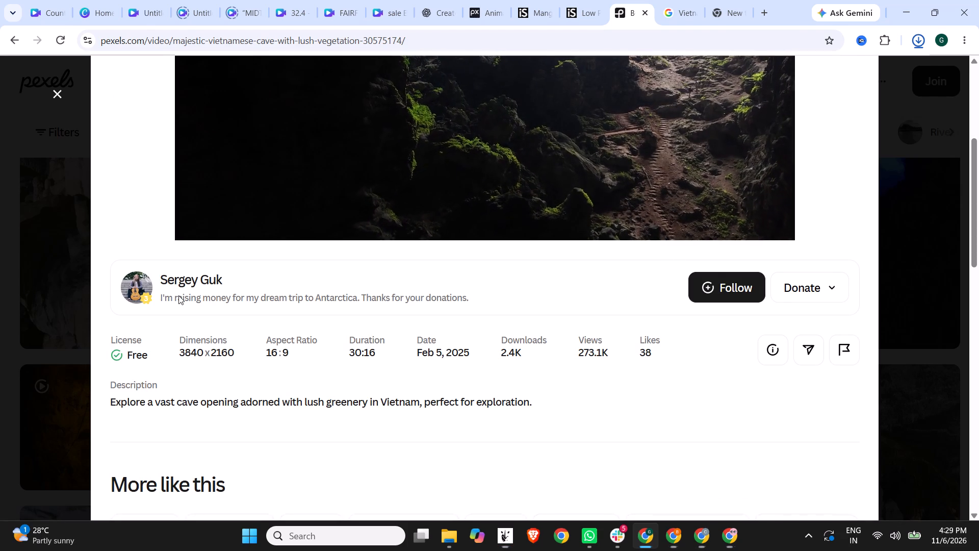
{"action": "scroll", "coordinate": [405, 293], "scroll_direction": "down", "scroll_amount": 2}
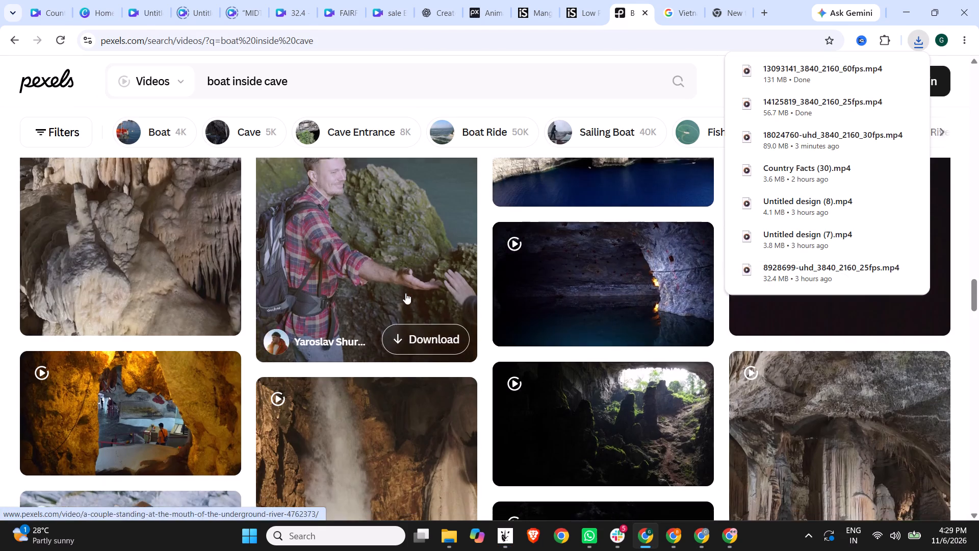
{"action": "scroll", "coordinate": [402, 293], "scroll_direction": "down", "scroll_amount": 7}
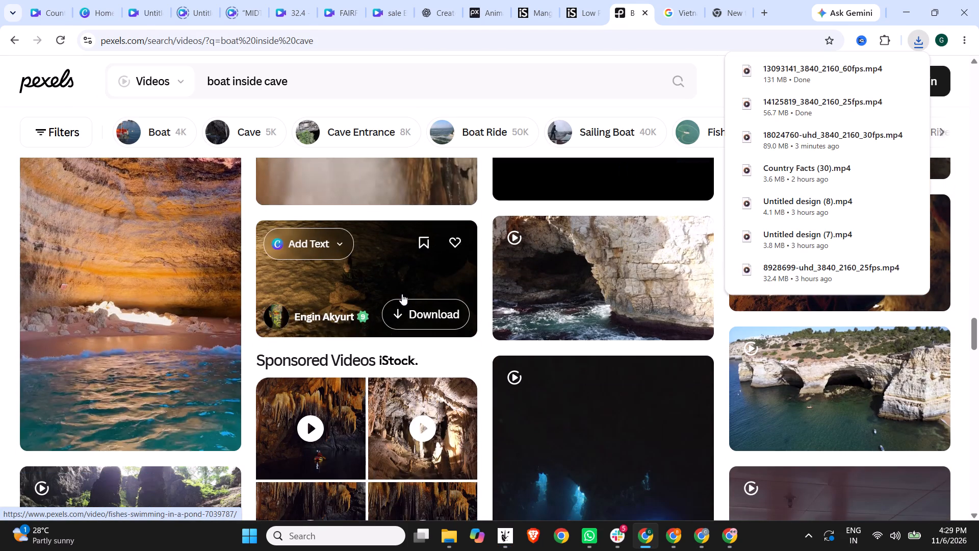
{"action": "scroll", "coordinate": [325, 274], "scroll_direction": "down", "scroll_amount": 3}
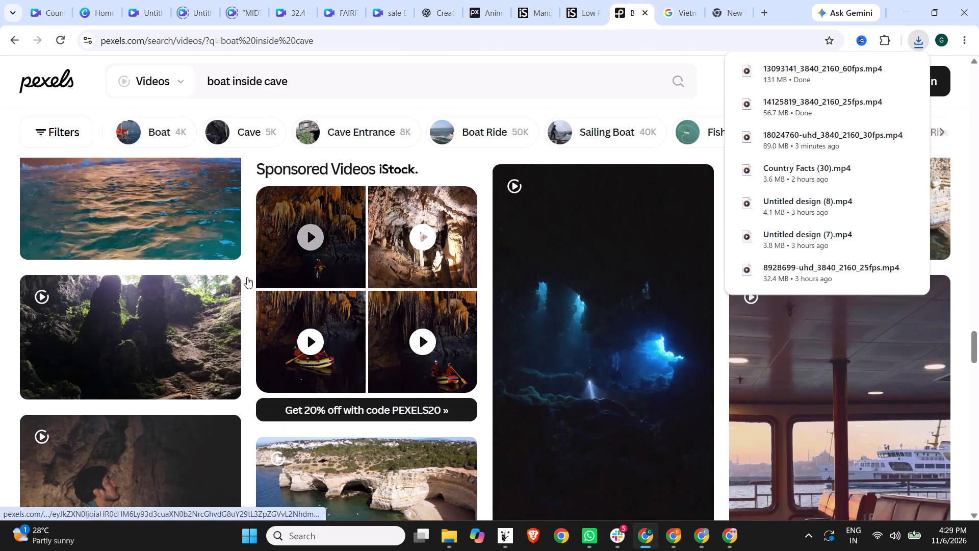
{"action": "scroll", "coordinate": [133, 288], "scroll_direction": "down", "scroll_amount": 3}
{"action": "scroll", "coordinate": [193, 283], "scroll_direction": "down", "scroll_amount": 4}
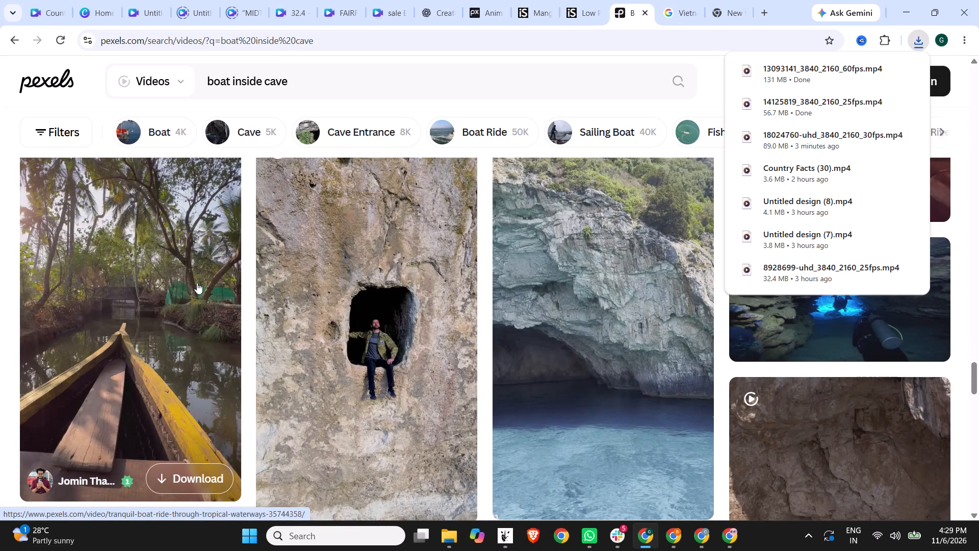
{"action": "scroll", "coordinate": [197, 283], "scroll_direction": "down", "scroll_amount": 6}
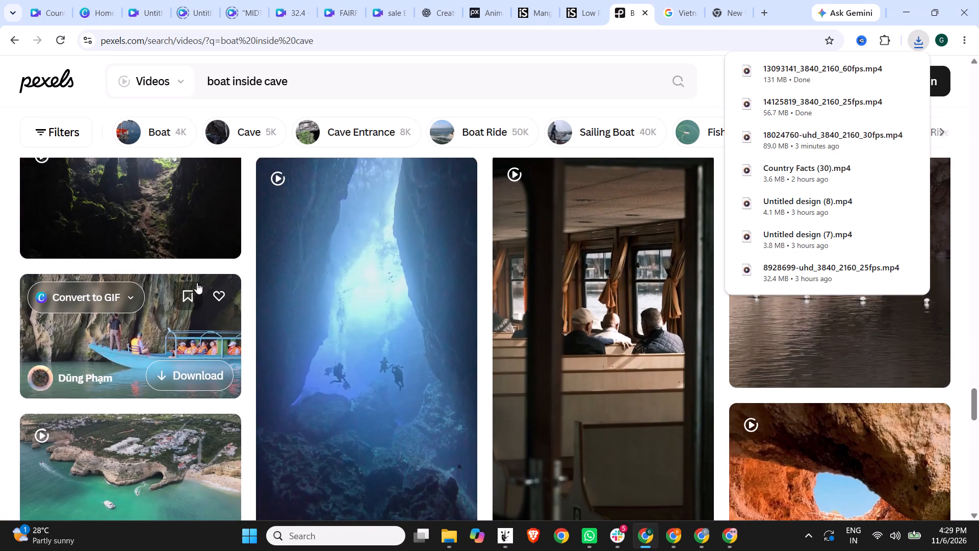
{"action": "scroll", "coordinate": [225, 324], "scroll_direction": "down", "scroll_amount": 5}
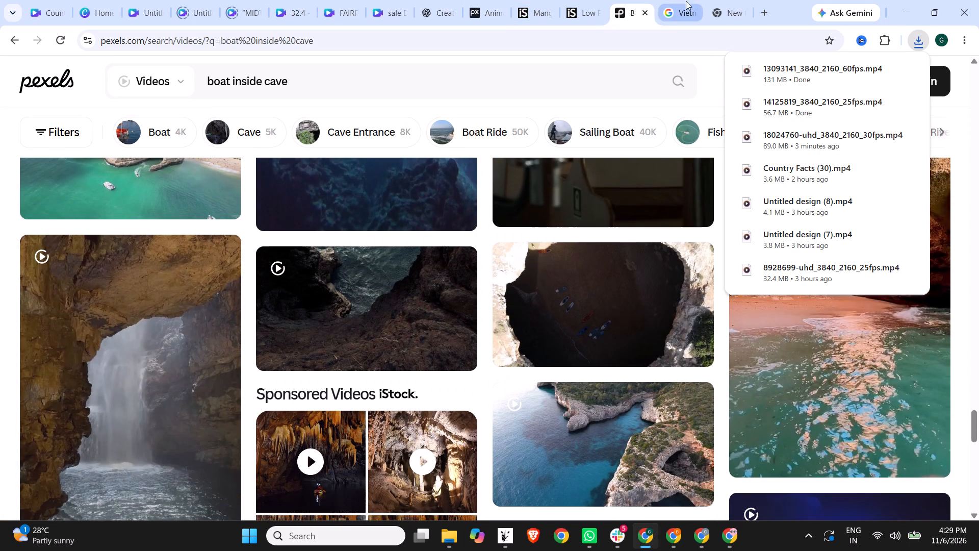
Switch to the Canva Country Facts design to review the Vietnam cave text, and check the credits kept in the new tab.
{"action": "left_click", "coordinate": [47, 0]}
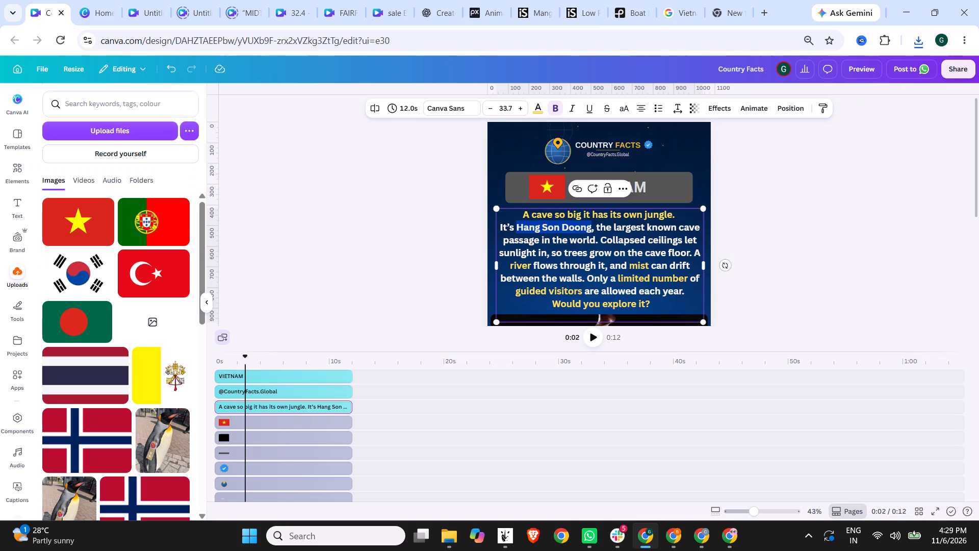
{"action": "left_click", "coordinate": [732, 0]}
{"action": "left_click", "coordinate": [688, 0]}
{"action": "left_click", "coordinate": [717, 0]}
{"action": "left_click", "coordinate": [635, 0]}
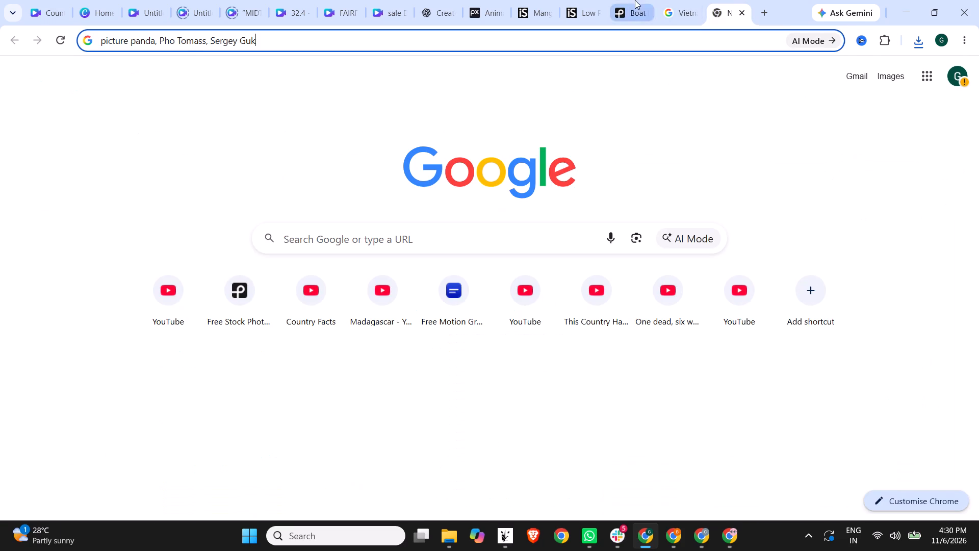
{"action": "left_click", "coordinate": [591, 0]}
{"action": "left_click", "coordinate": [528, 0]}
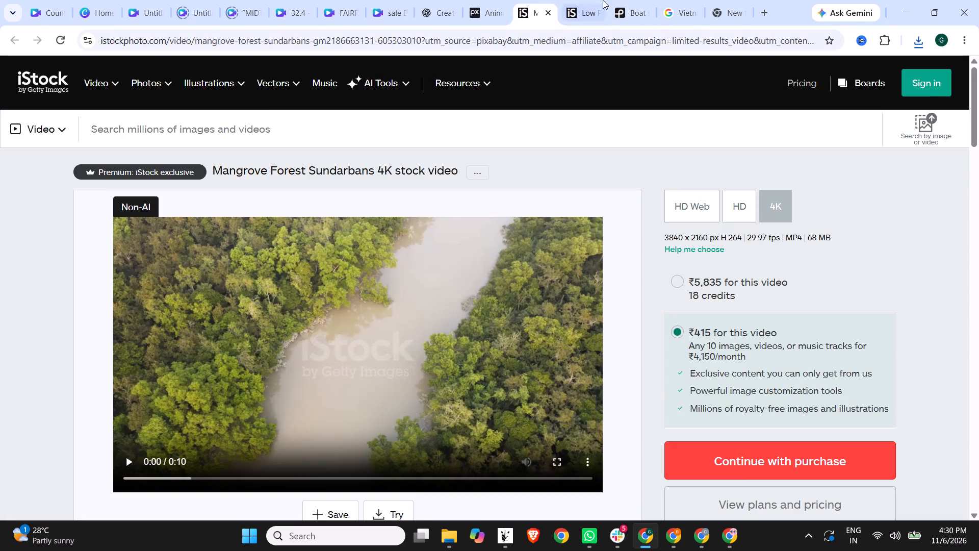
Return to Pexels and search its videos for "large cave".
{"action": "left_click", "coordinate": [627, 0]}
{"action": "scroll", "coordinate": [295, 177], "scroll_direction": "up", "scroll_amount": 3}
{"action": "left_click_drag", "start_coordinate": [298, 92], "coordinate": [24, 92]}
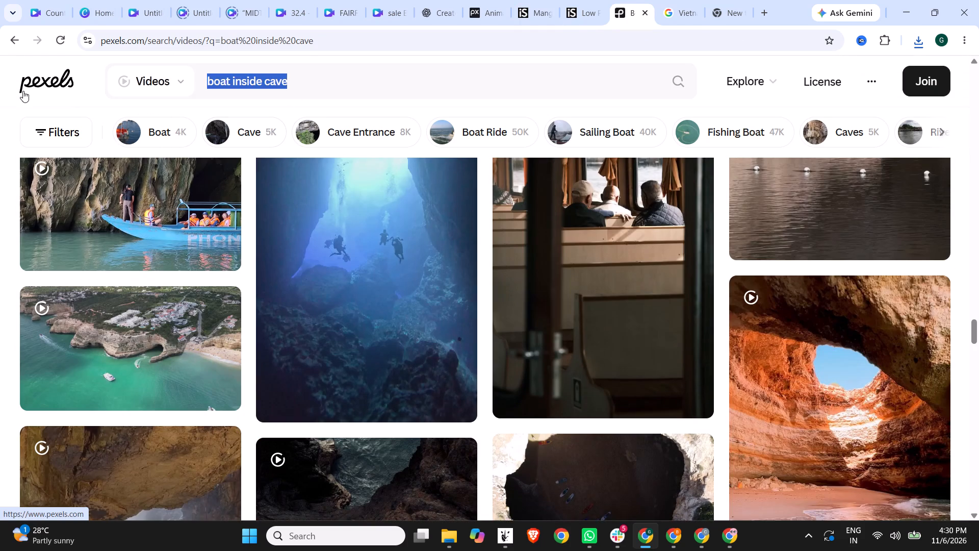
{"action": "type", "text": "large cave"}
{"action": "key", "text": "space"}
{"action": "key", "text": "Return"}
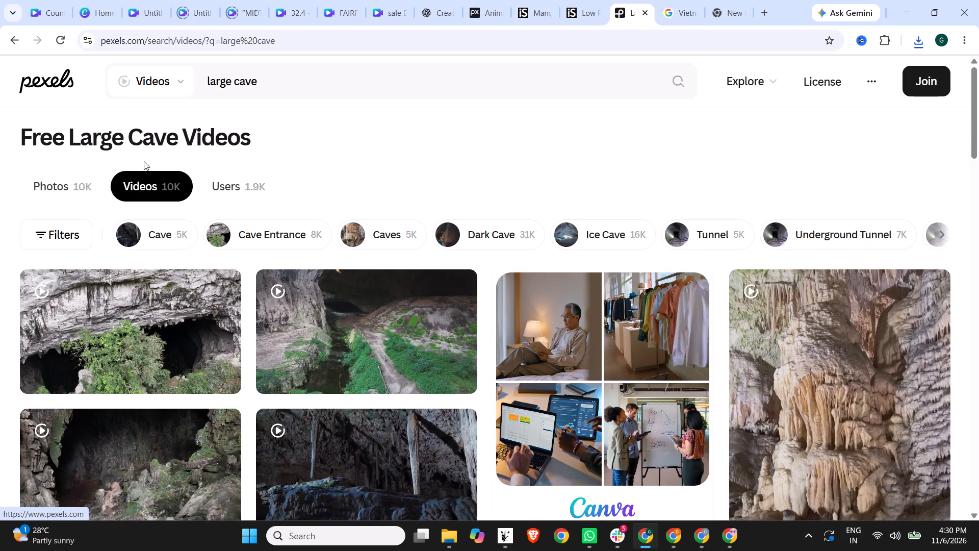
Open the exploring majestic caves in Vietnam clip from the results, copy its creator's name, and download the video for free.
{"action": "scroll", "coordinate": [234, 362], "scroll_direction": "down", "scroll_amount": 3}
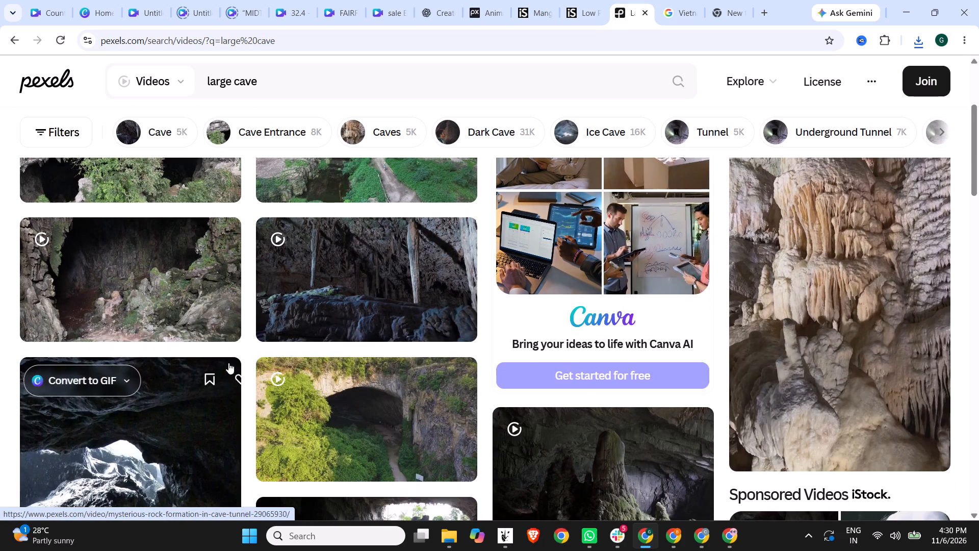
{"action": "scroll", "coordinate": [150, 239], "scroll_direction": "down", "scroll_amount": 3}
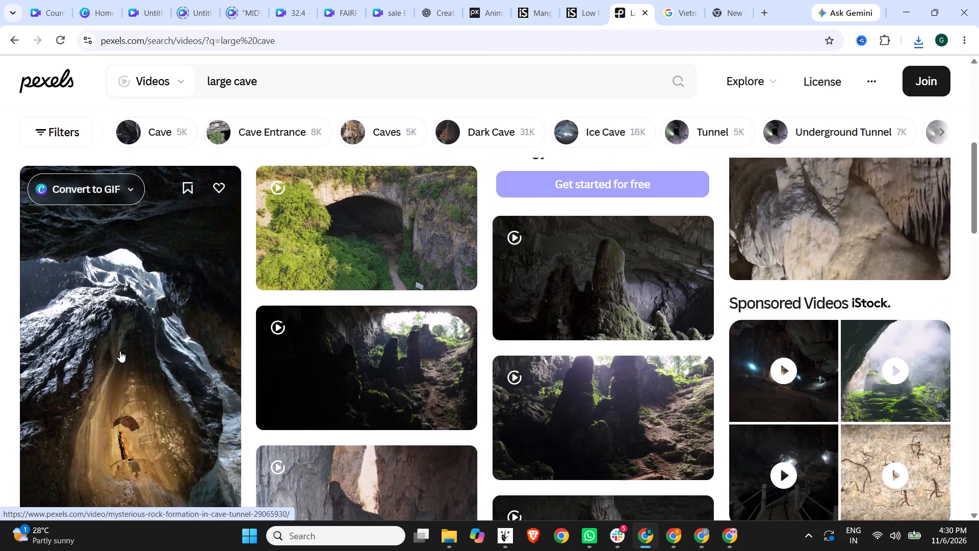
{"action": "scroll", "coordinate": [120, 351], "scroll_direction": "down", "scroll_amount": 4}
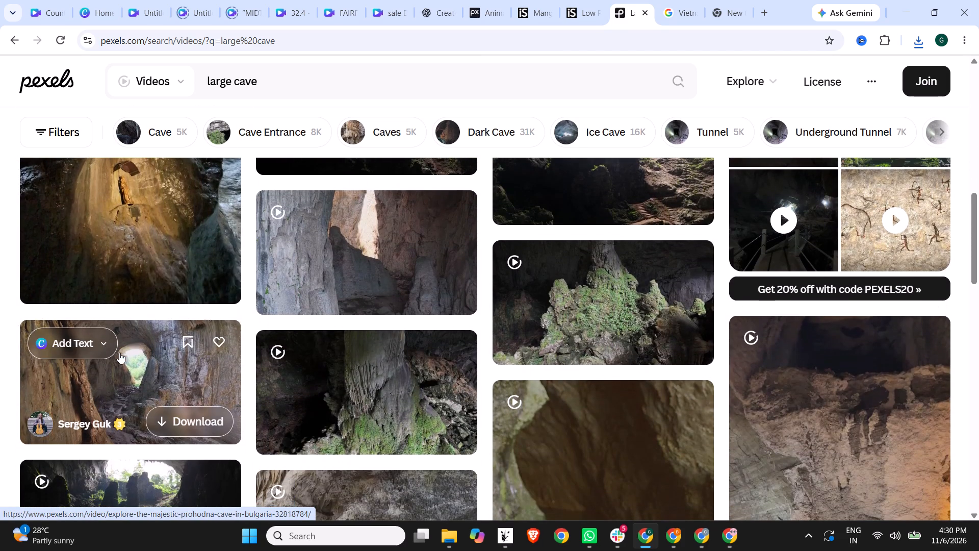
{"action": "left_click", "coordinate": [422, 394]}
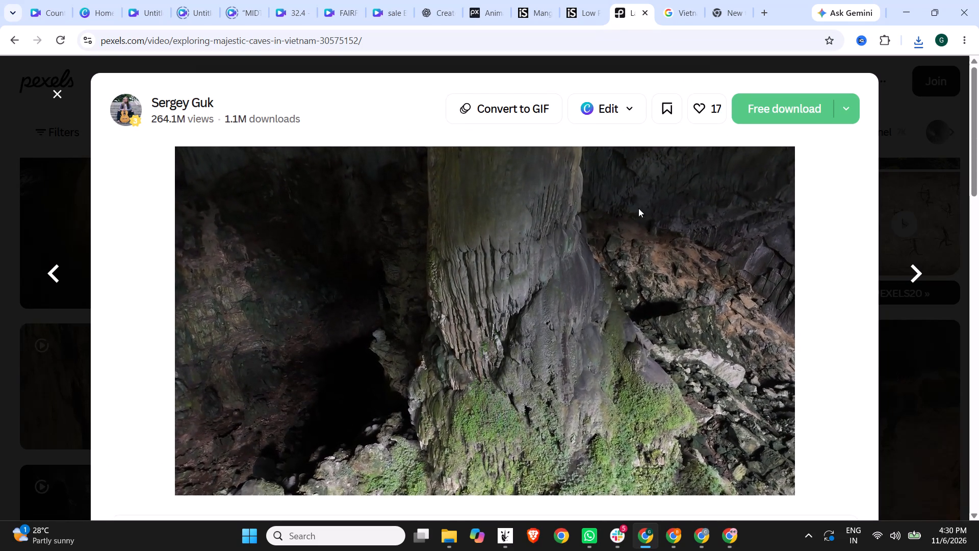
{"action": "left_click_drag", "start_coordinate": [147, 104], "coordinate": [204, 103]}
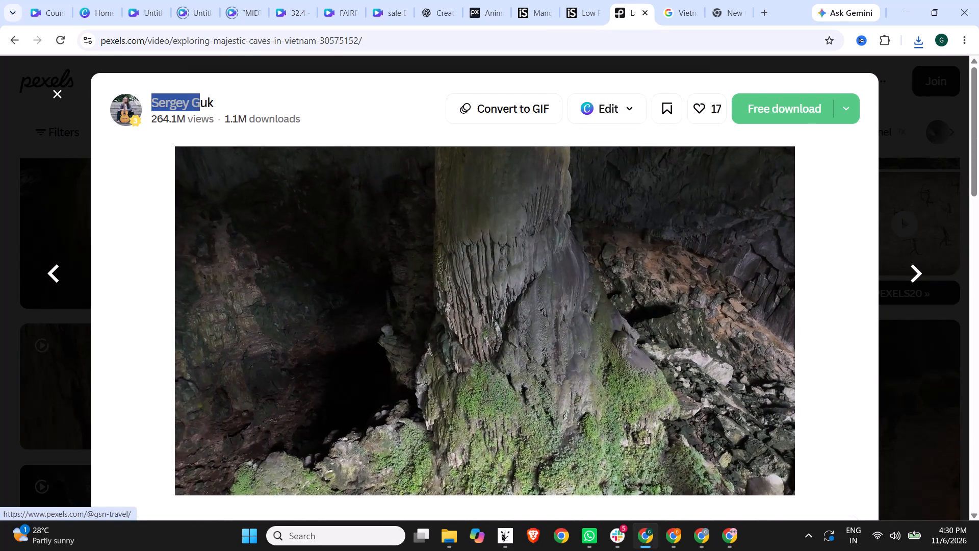
{"action": "left_click_drag", "start_coordinate": [204, 103], "coordinate": [218, 103]}
{"action": "key", "text": "ctrl+c"}
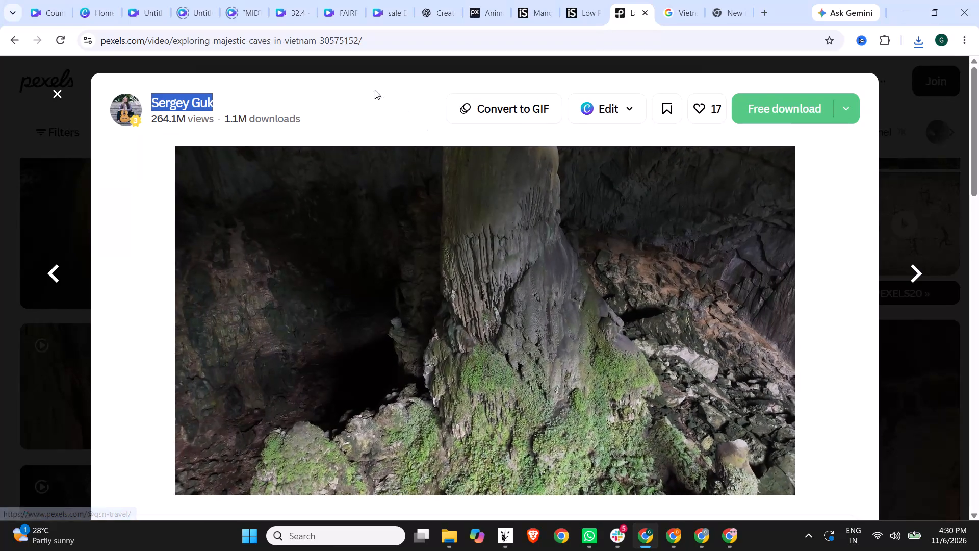
{"action": "left_click", "coordinate": [757, 113]}
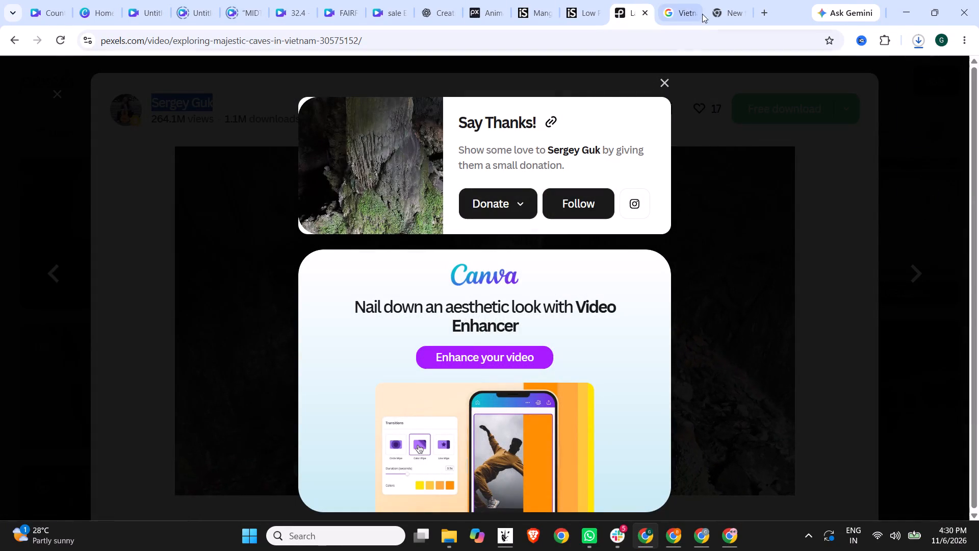
Append the copied creator's name, after a comma, to the credits in the new tab's address bar, and return to the Pexels results.
{"action": "left_click", "coordinate": [719, 0]}
{"action": "type", "text": ","}
{"action": "key", "text": "space"}
{"action": "key", "text": "ctrl+v"}
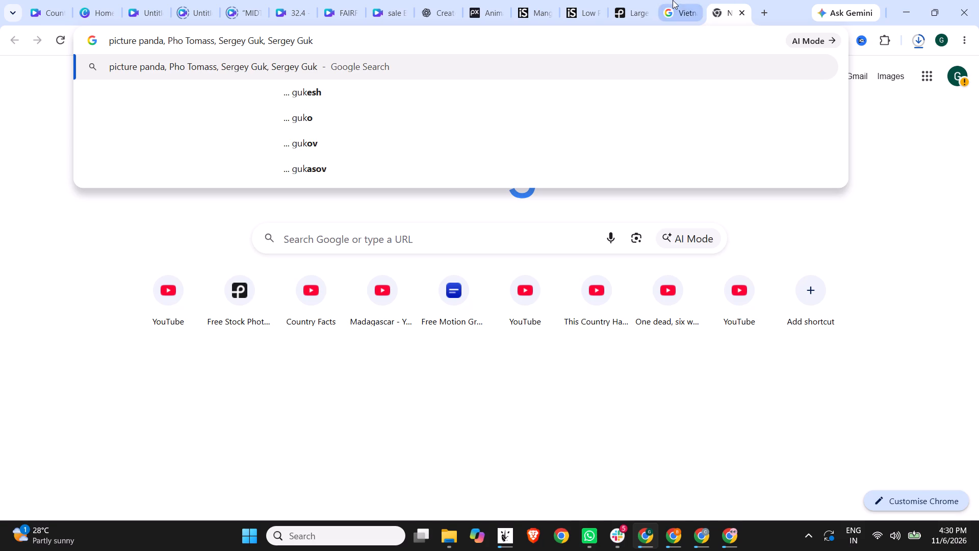
{"action": "left_click", "coordinate": [628, 0]}
{"action": "left_click", "coordinate": [568, 0]}
{"action": "left_click", "coordinate": [626, 1]}
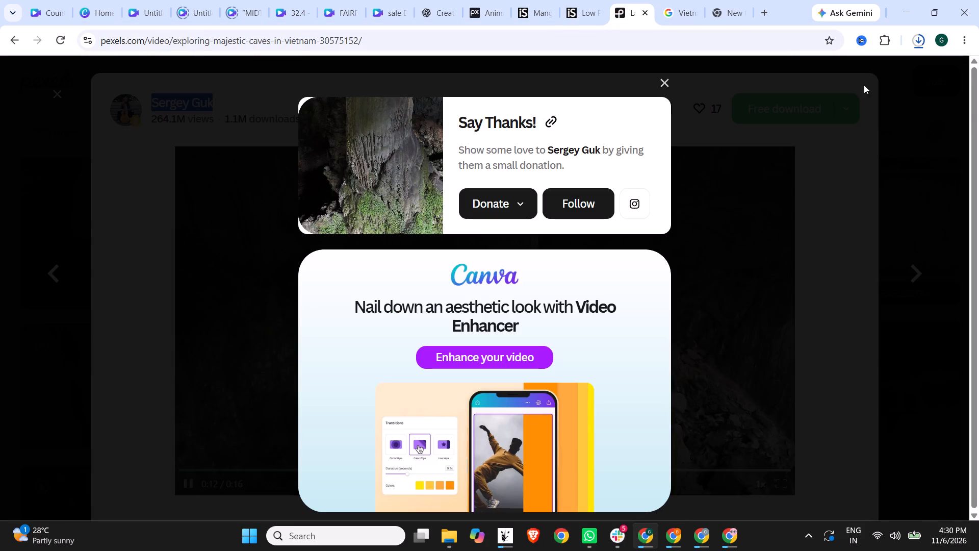
{"action": "left_click", "coordinate": [666, 82]}
{"action": "left_click", "coordinate": [58, 95]}
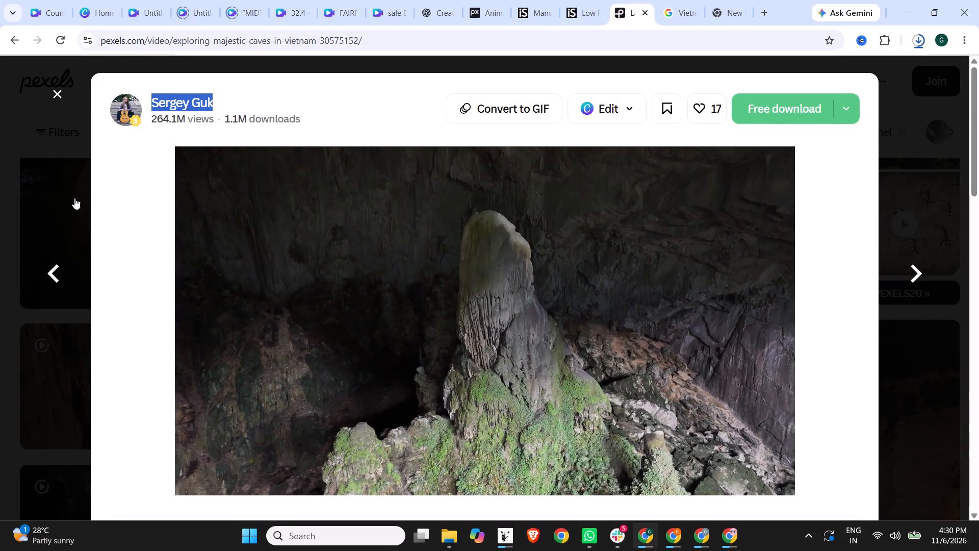
Look through the remaining large cave video results for further suitable footage.
{"action": "scroll", "coordinate": [347, 314], "scroll_direction": "down", "scroll_amount": 3}
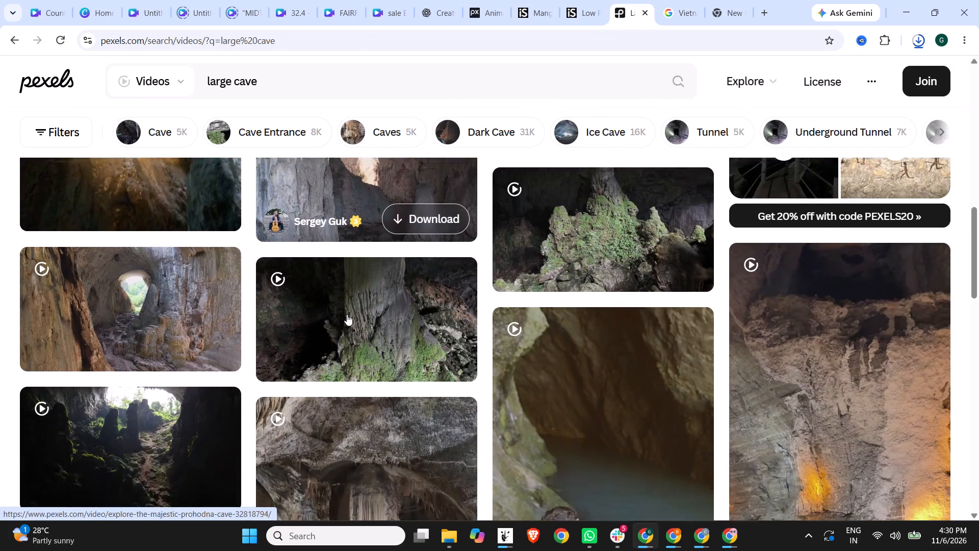
{"action": "scroll", "coordinate": [347, 314], "scroll_direction": "down", "scroll_amount": 2}
{"action": "scroll", "coordinate": [200, 347], "scroll_direction": "down", "scroll_amount": 3}
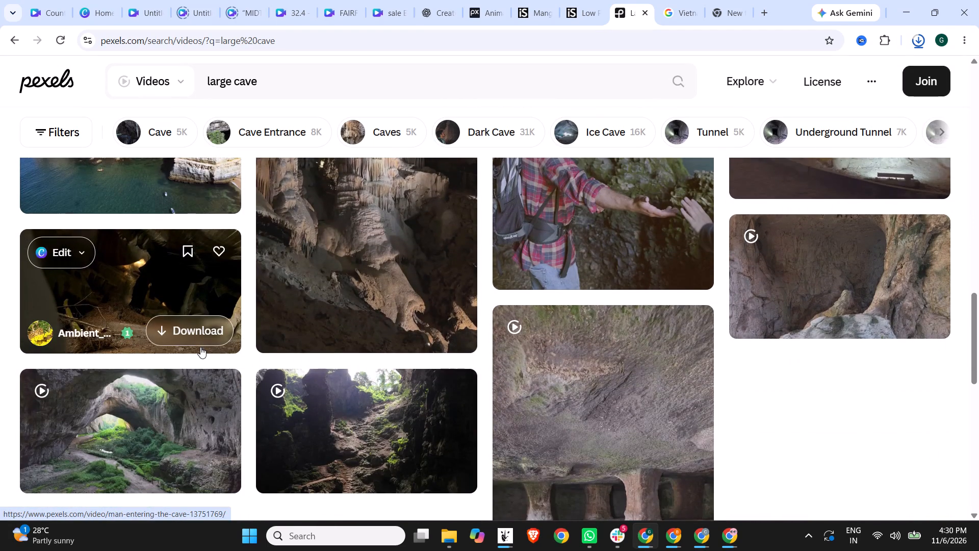
{"action": "scroll", "coordinate": [428, 421], "scroll_direction": "down", "scroll_amount": 5}
{"action": "scroll", "coordinate": [496, 398], "scroll_direction": "up", "scroll_amount": 2}
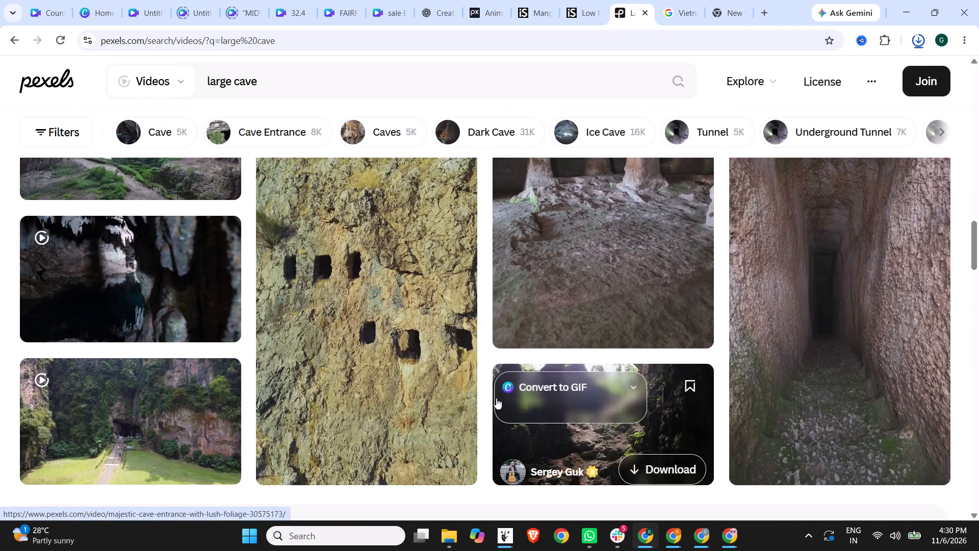
{"action": "scroll", "coordinate": [496, 398], "scroll_direction": "up", "scroll_amount": 1}
{"action": "scroll", "coordinate": [536, 397], "scroll_direction": "down", "scroll_amount": 9}
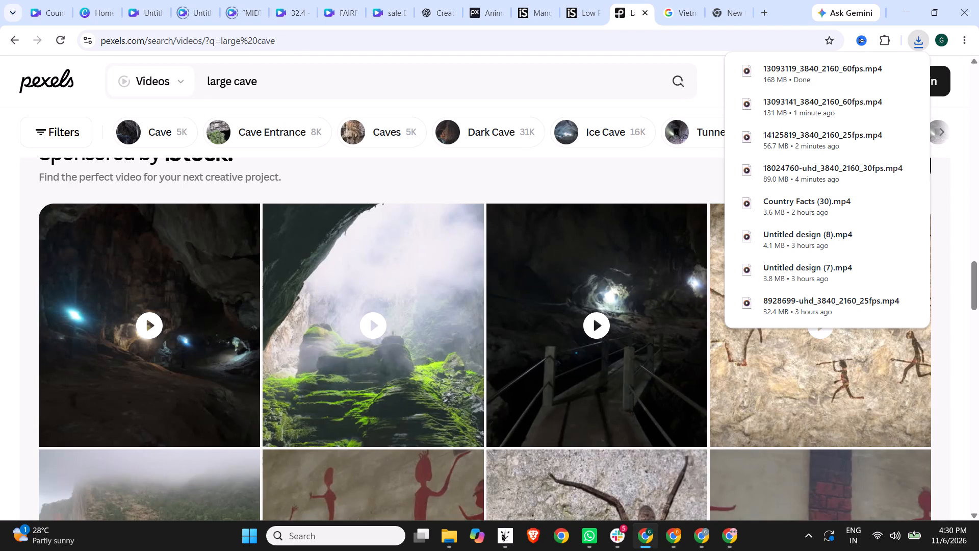
Search Pexels videos for "mist inside cave".
{"action": "left_click_drag", "start_coordinate": [233, 77], "coordinate": [119, 81]}
{"action": "type", "text": "mist inc"}
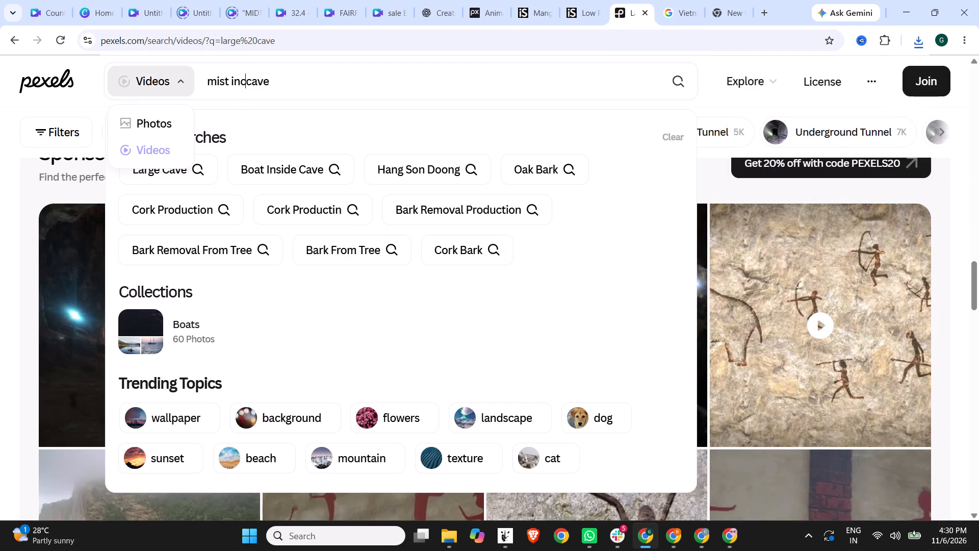
{"action": "key", "text": "BackSpace"}
{"action": "type", "text": "sdie"}
{"action": "key", "text": "BackSpace"}
{"action": "key", "text": "BackSpace"}
{"action": "key", "text": "BackSpace"}
{"action": "type", "text": "ide"}
{"action": "key", "text": "space"}
{"action": "key", "text": "Return"}
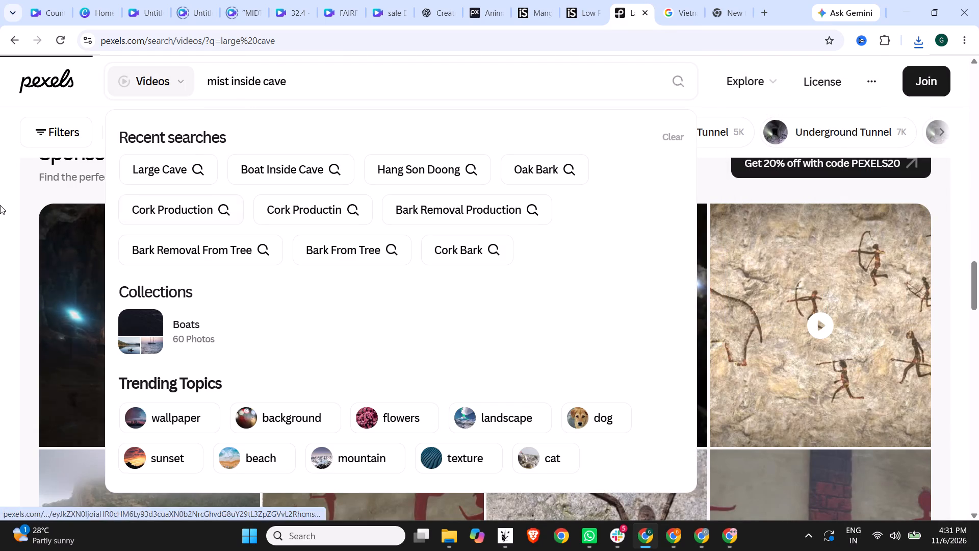
Look through the "mist inside cave" results and preview the clip of a serene waterfall behind a mossy cave.
{"action": "scroll", "coordinate": [334, 208], "scroll_direction": "down", "scroll_amount": 2}
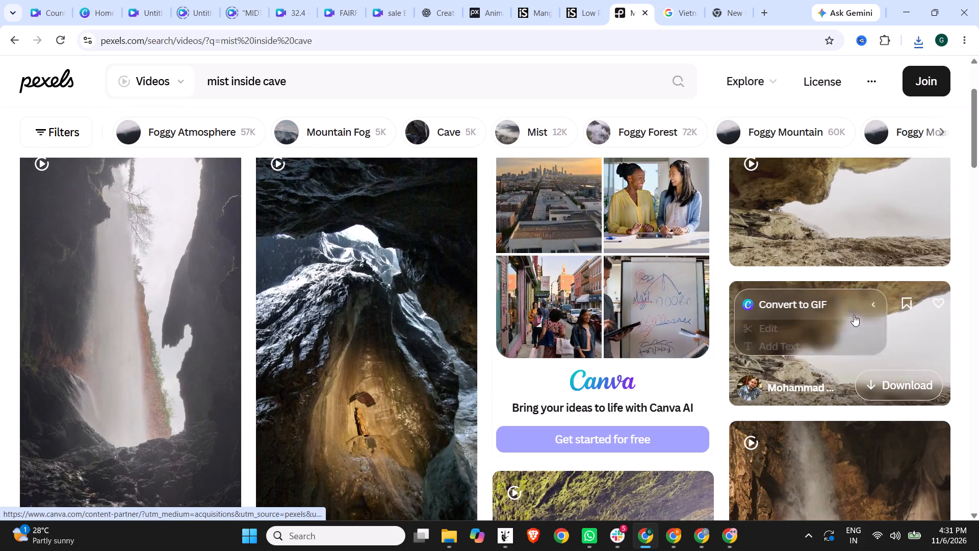
{"action": "scroll", "coordinate": [892, 376], "scroll_direction": "down", "scroll_amount": 4}
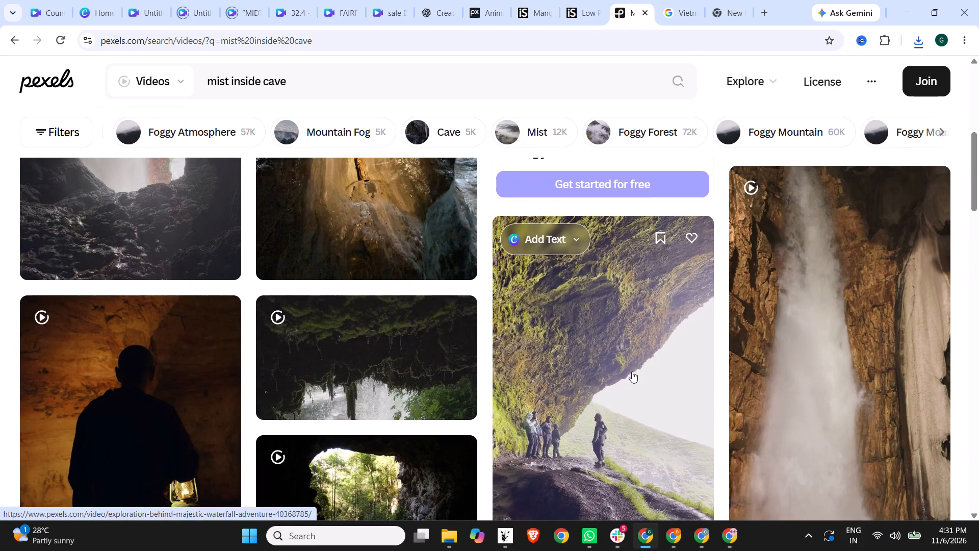
{"action": "scroll", "coordinate": [632, 371], "scroll_direction": "down", "scroll_amount": 2}
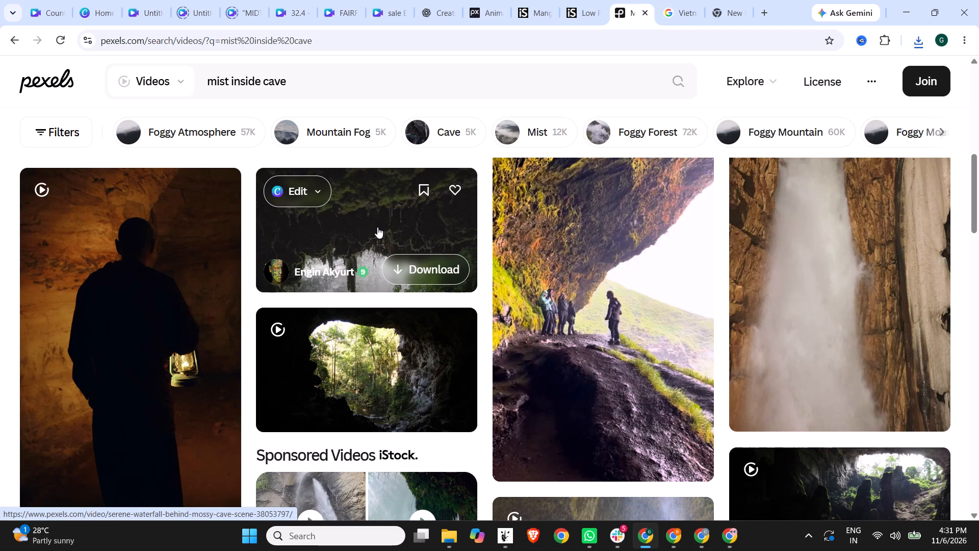
{"action": "left_click", "coordinate": [377, 227]}
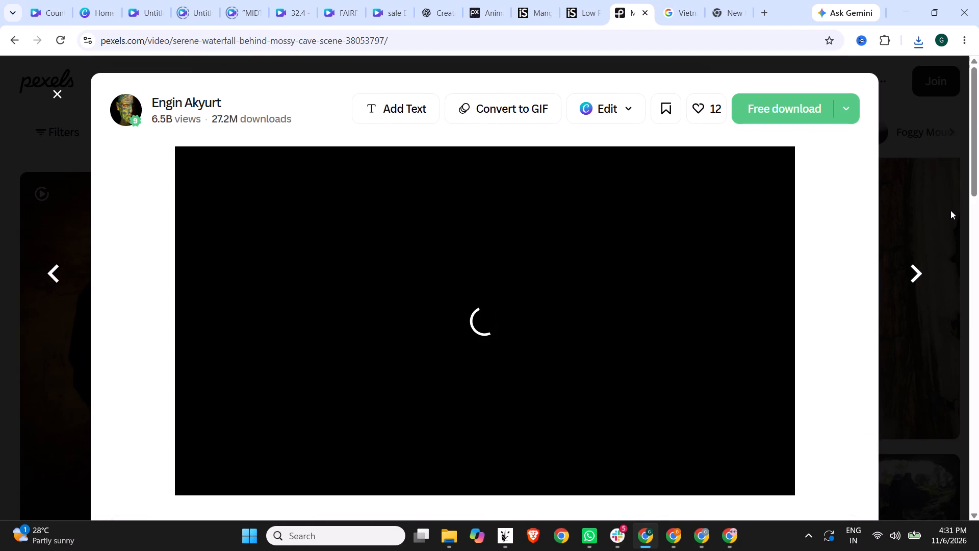
{"action": "scroll", "coordinate": [912, 222], "scroll_direction": "down", "scroll_amount": 3}
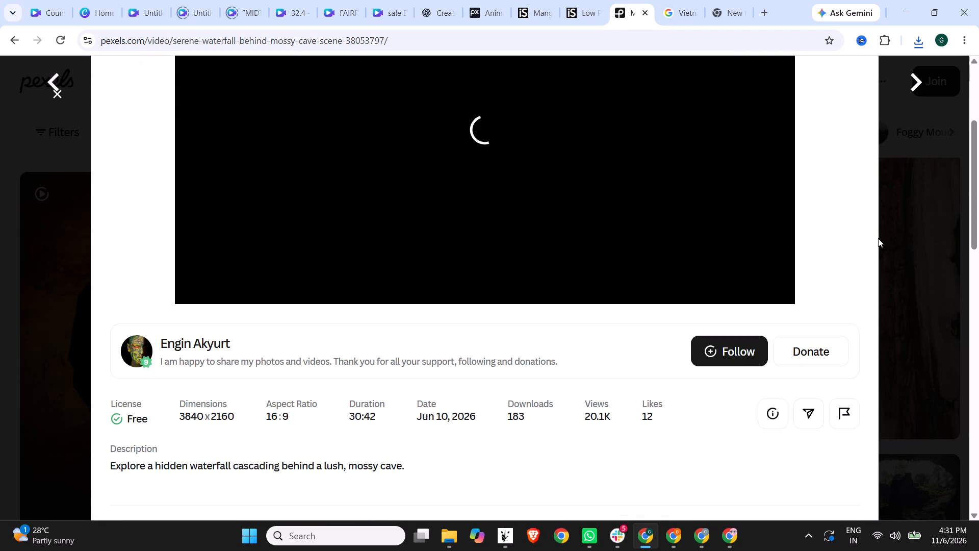
{"action": "scroll", "coordinate": [878, 238], "scroll_direction": "up", "scroll_amount": 3}
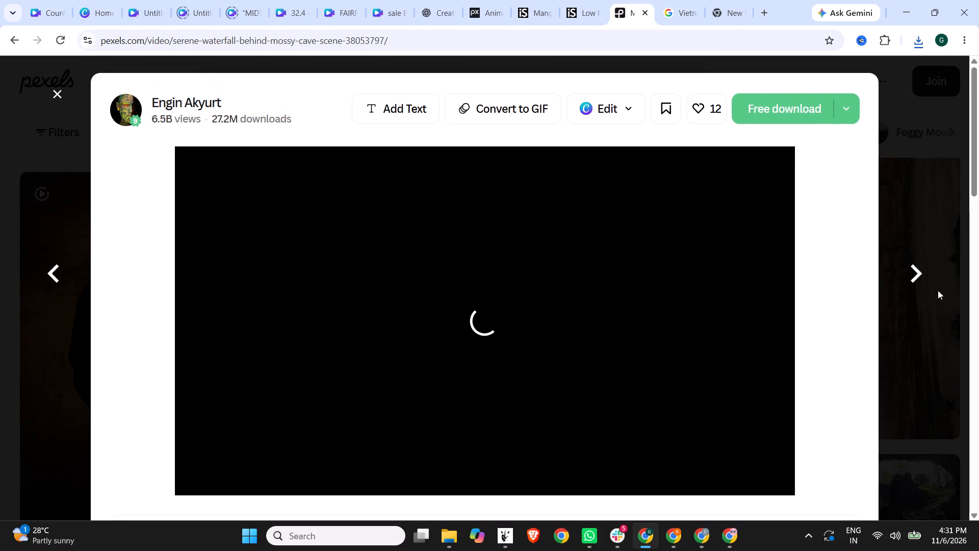
{"action": "left_click", "coordinate": [928, 341]}
Look further through the mist inside cave results and preview the enthralling underwater cave exploration clip.
{"action": "scroll", "coordinate": [341, 316], "scroll_direction": "down", "scroll_amount": 3}
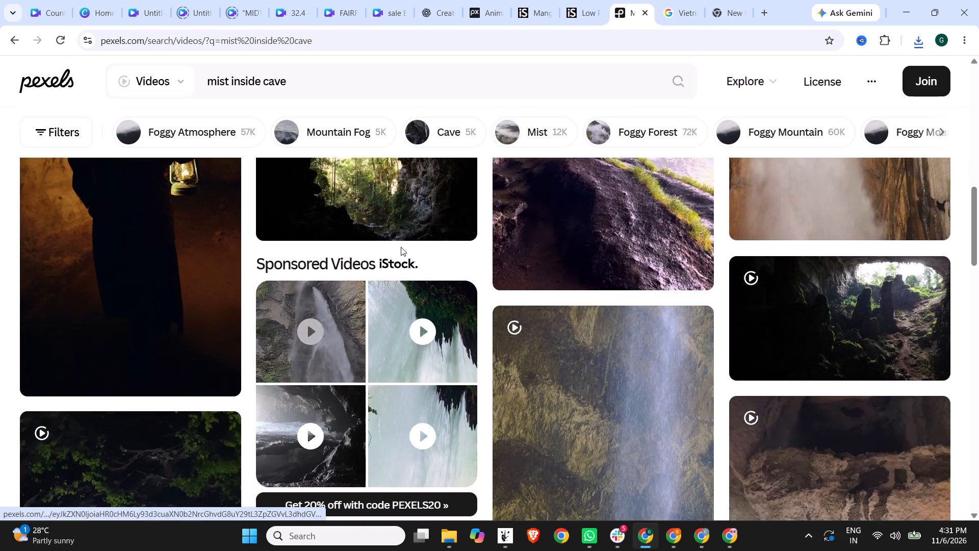
{"action": "scroll", "coordinate": [359, 248], "scroll_direction": "down", "scroll_amount": 8}
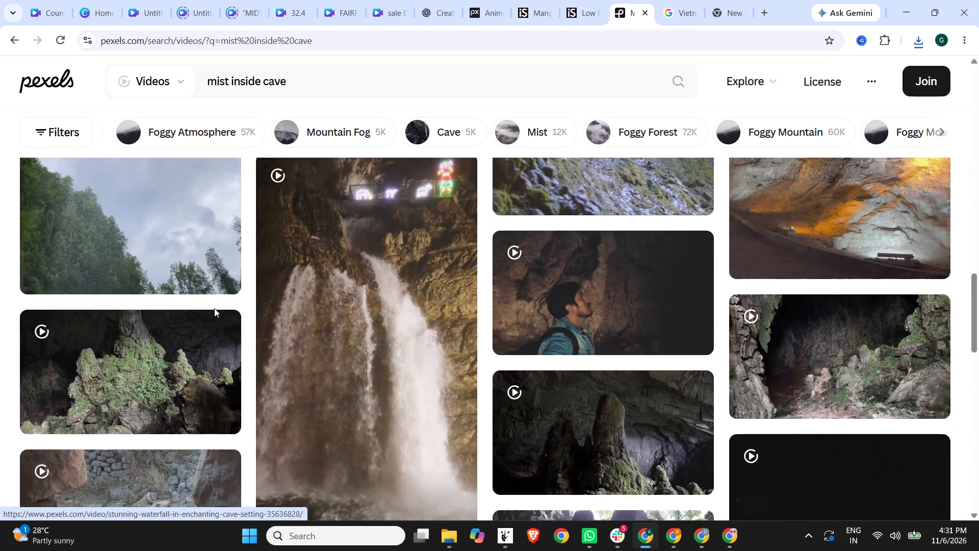
{"action": "scroll", "coordinate": [153, 341], "scroll_direction": "down", "scroll_amount": 3}
{"action": "scroll", "coordinate": [330, 362], "scroll_direction": "down", "scroll_amount": 1}
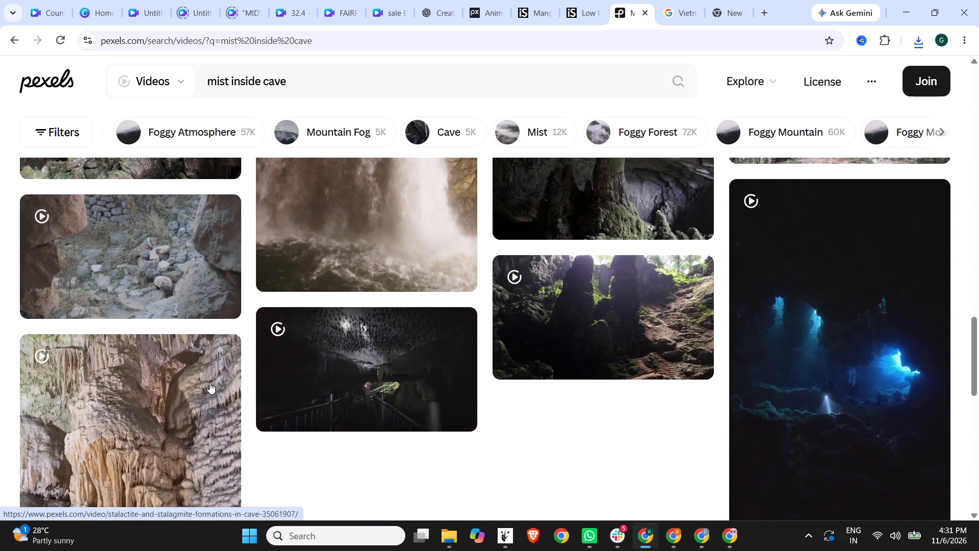
{"action": "scroll", "coordinate": [191, 250], "scroll_direction": "down", "scroll_amount": 3}
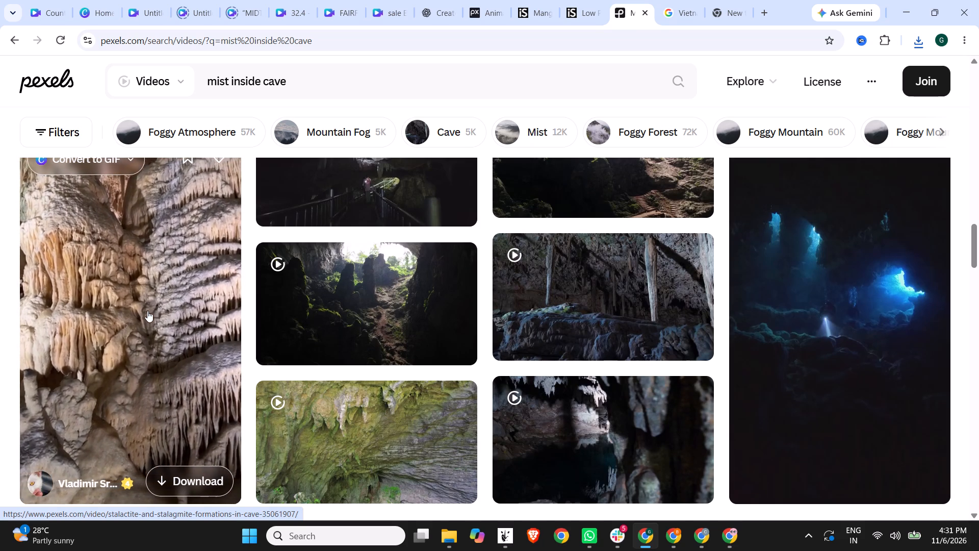
{"action": "scroll", "coordinate": [147, 311], "scroll_direction": "down", "scroll_amount": 3}
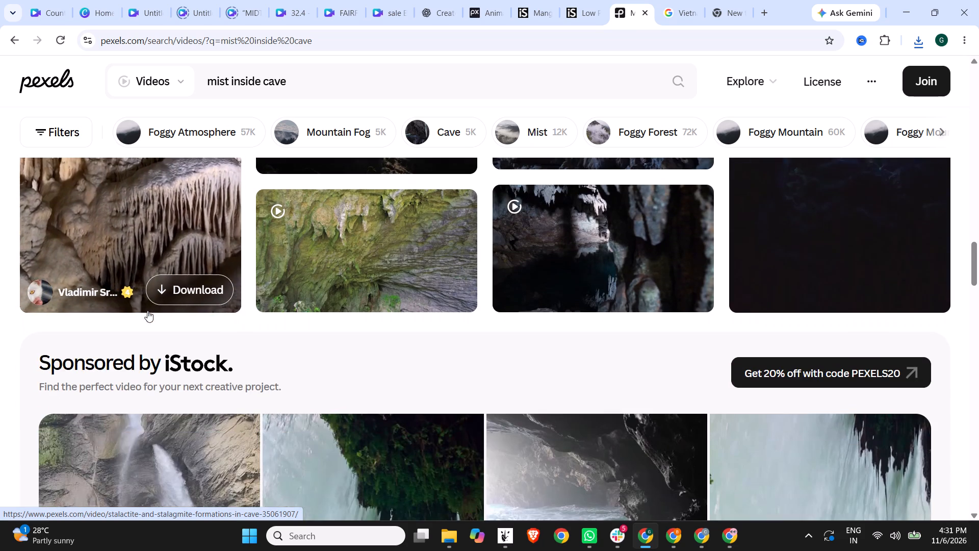
{"action": "scroll", "coordinate": [884, 326], "scroll_direction": "up", "scroll_amount": 3}
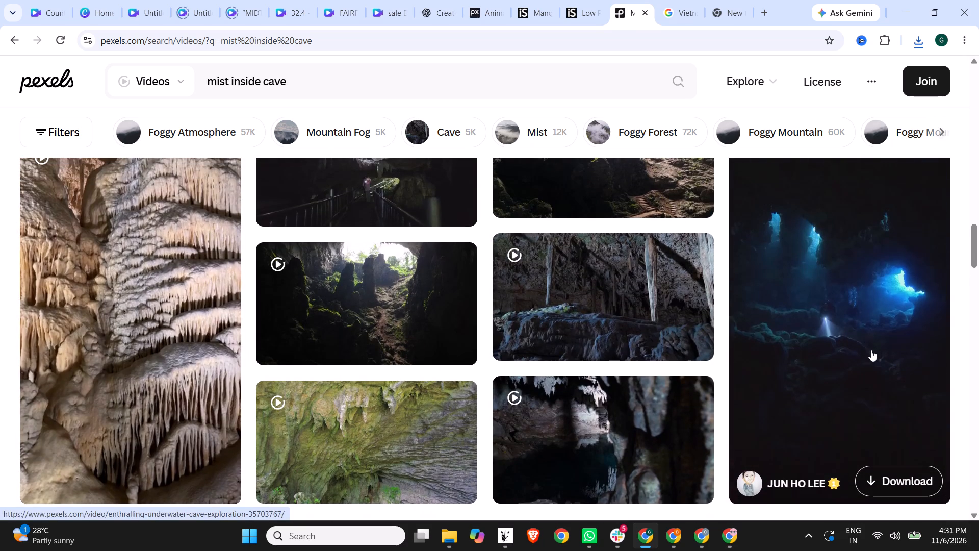
{"action": "left_click", "coordinate": [837, 339]}
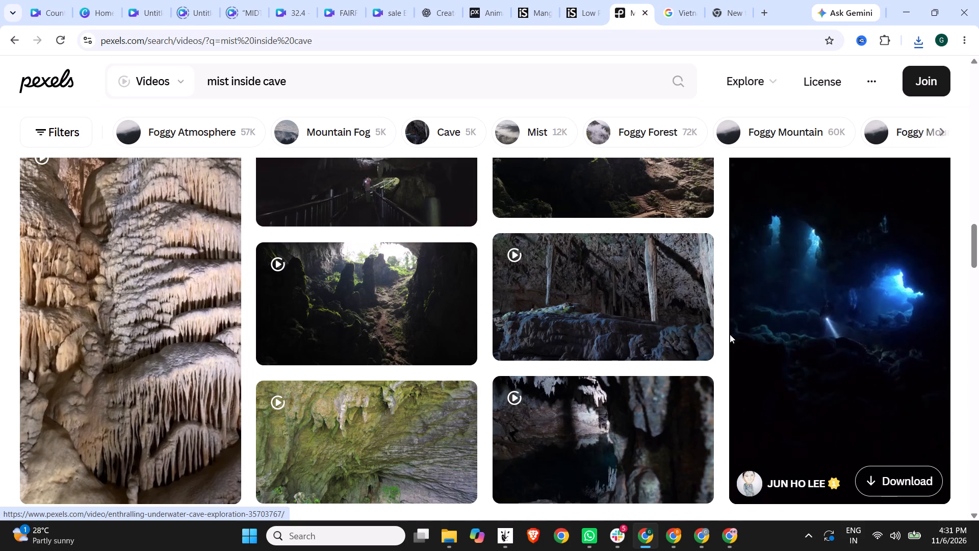
{"action": "left_click", "coordinate": [923, 177]}
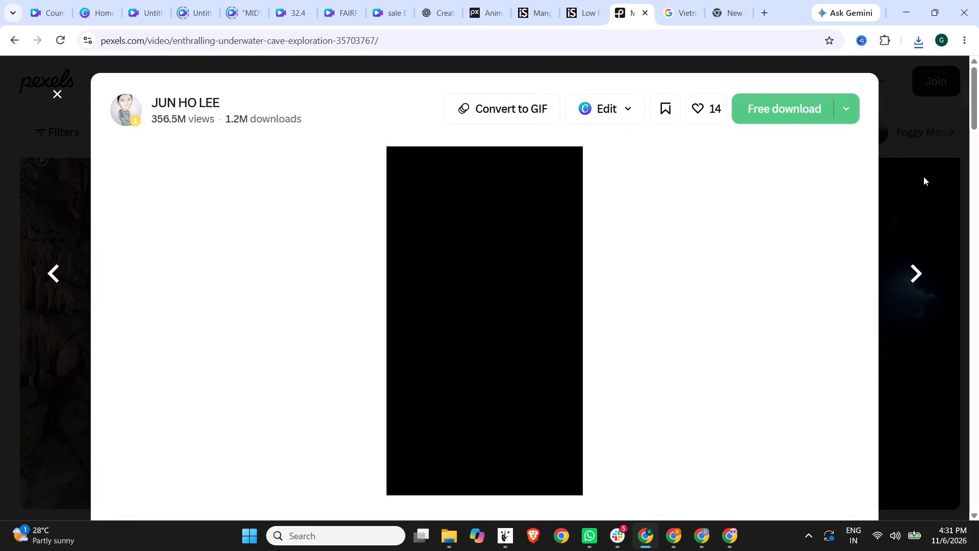
Look through the remaining mist inside cave video results for suitable misty cave footage.
{"action": "scroll", "coordinate": [66, 268], "scroll_direction": "down", "scroll_amount": 9}
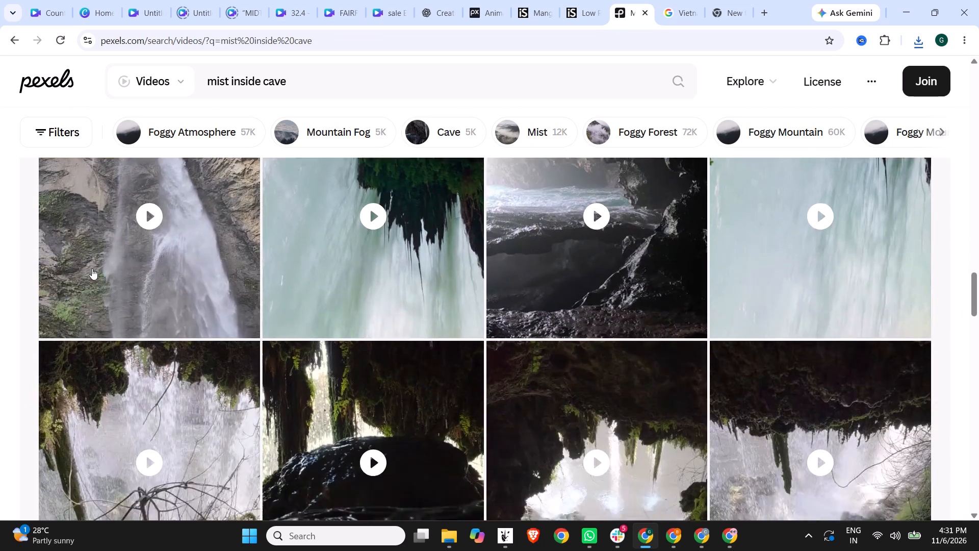
{"action": "scroll", "coordinate": [92, 268], "scroll_direction": "down", "scroll_amount": 6}
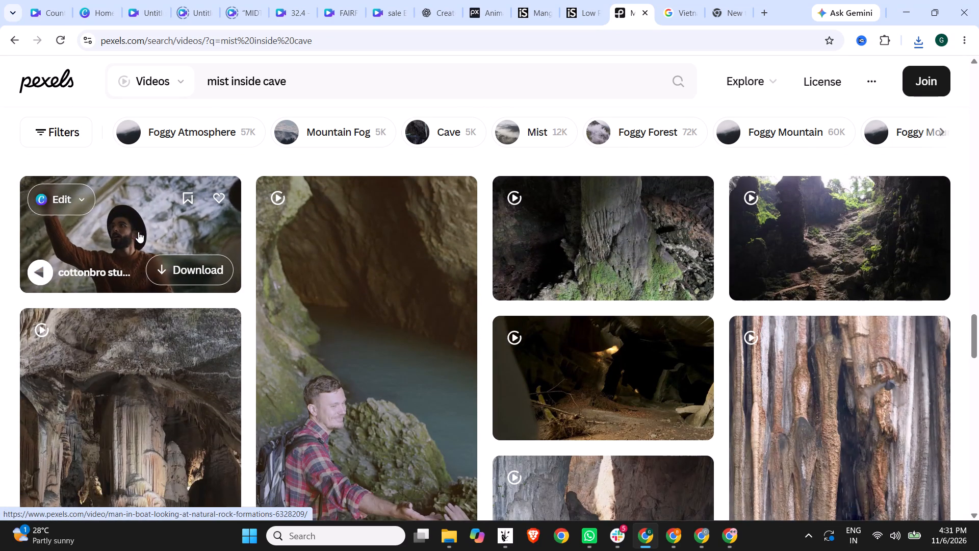
{"action": "scroll", "coordinate": [138, 232], "scroll_direction": "up", "scroll_amount": 2}
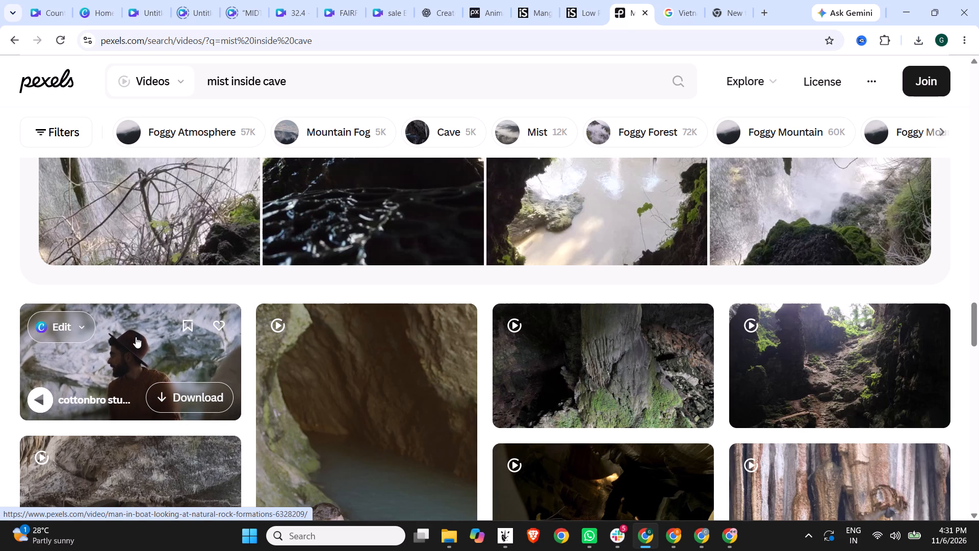
{"action": "scroll", "coordinate": [136, 337], "scroll_direction": "down", "scroll_amount": 7}
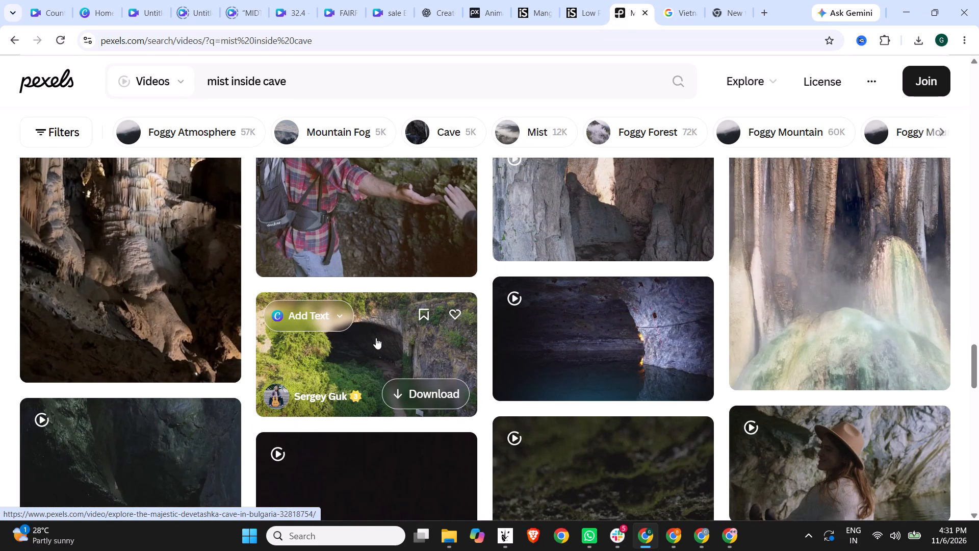
{"action": "scroll", "coordinate": [376, 338], "scroll_direction": "down", "scroll_amount": 6}
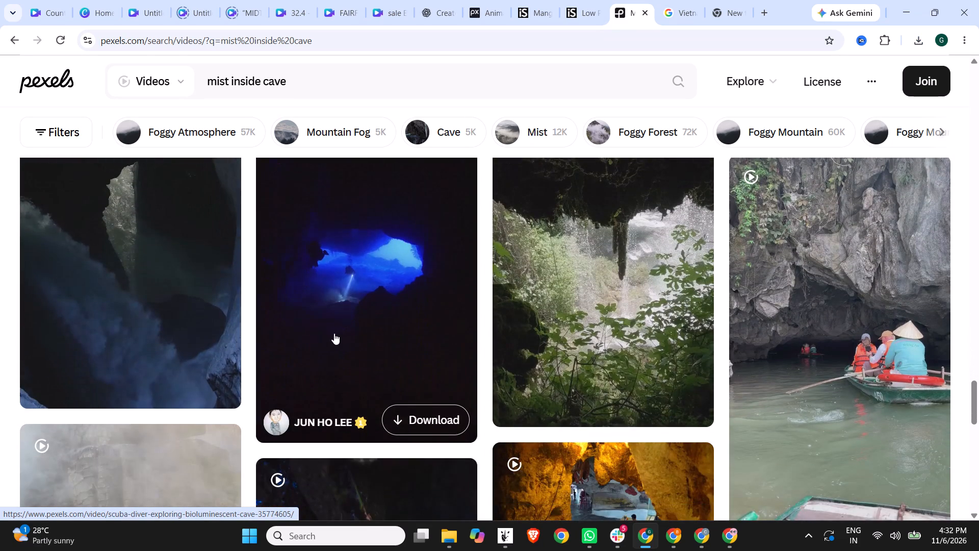
{"action": "scroll", "coordinate": [190, 321], "scroll_direction": "up", "scroll_amount": 2}
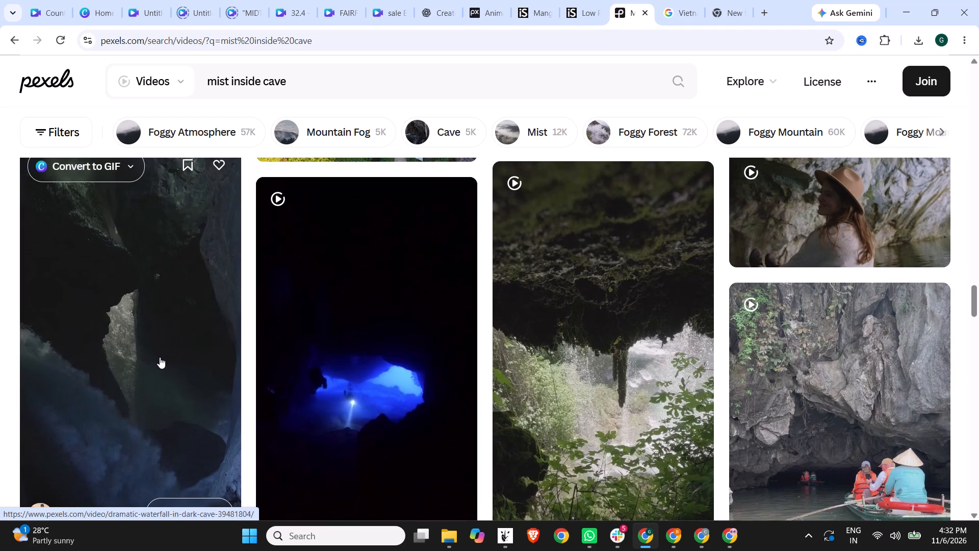
{"action": "scroll", "coordinate": [160, 357], "scroll_direction": "down", "scroll_amount": 5}
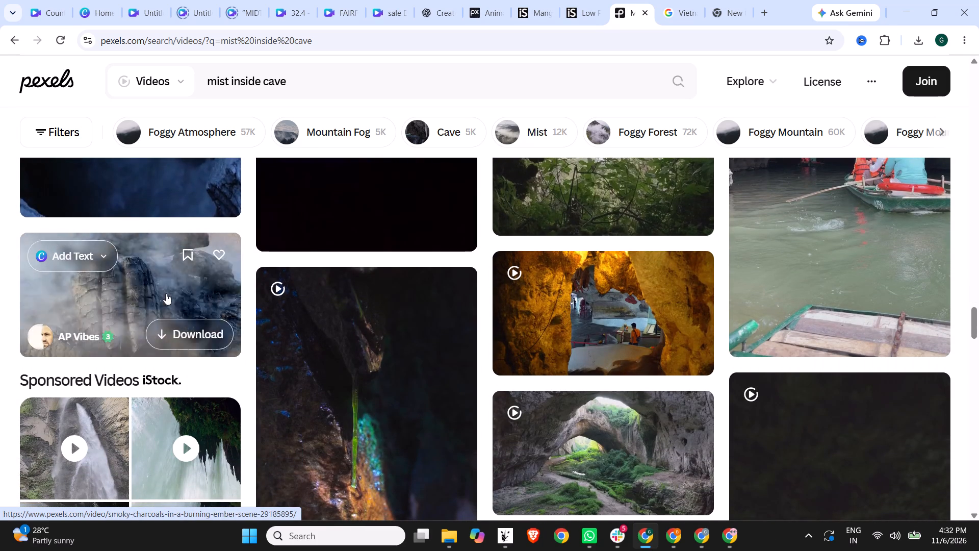
{"action": "scroll", "coordinate": [166, 293], "scroll_direction": "down", "scroll_amount": 3}
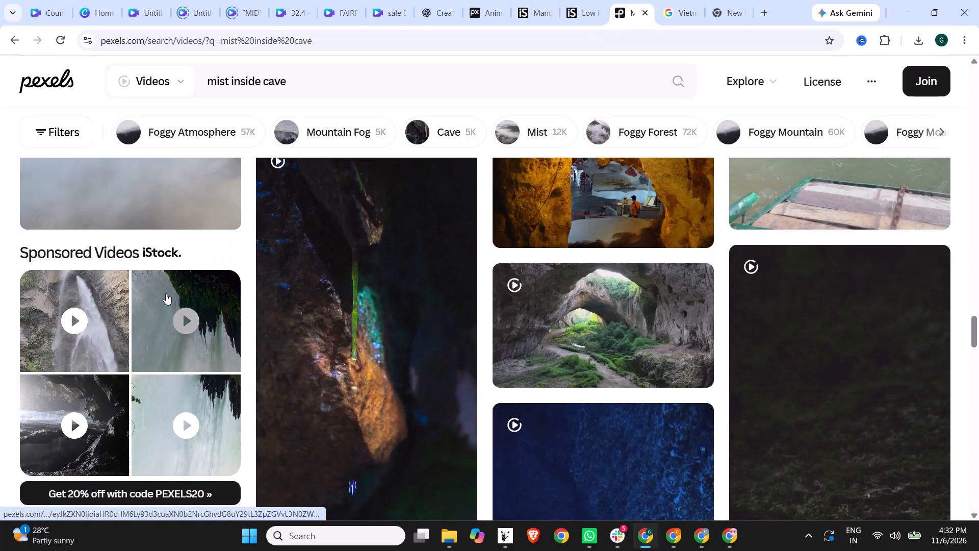
{"action": "scroll", "coordinate": [683, 346], "scroll_direction": "up", "scroll_amount": 3}
{"action": "scroll", "coordinate": [684, 347], "scroll_direction": "down", "scroll_amount": 7}
{"action": "scroll", "coordinate": [680, 348], "scroll_direction": "up", "scroll_amount": 8}
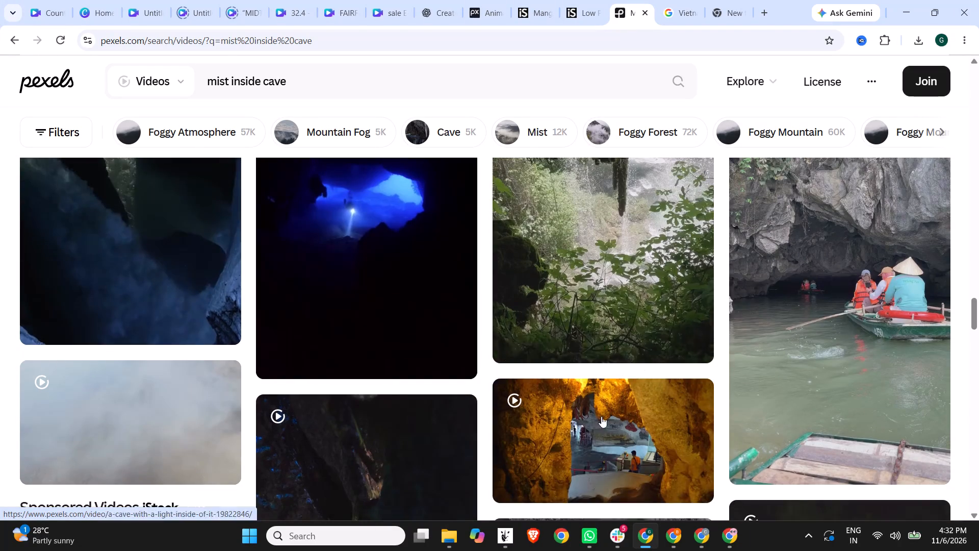
{"action": "scroll", "coordinate": [610, 429], "scroll_direction": "down", "scroll_amount": 11}
{"action": "scroll", "coordinate": [468, 364], "scroll_direction": "up", "scroll_amount": 2}
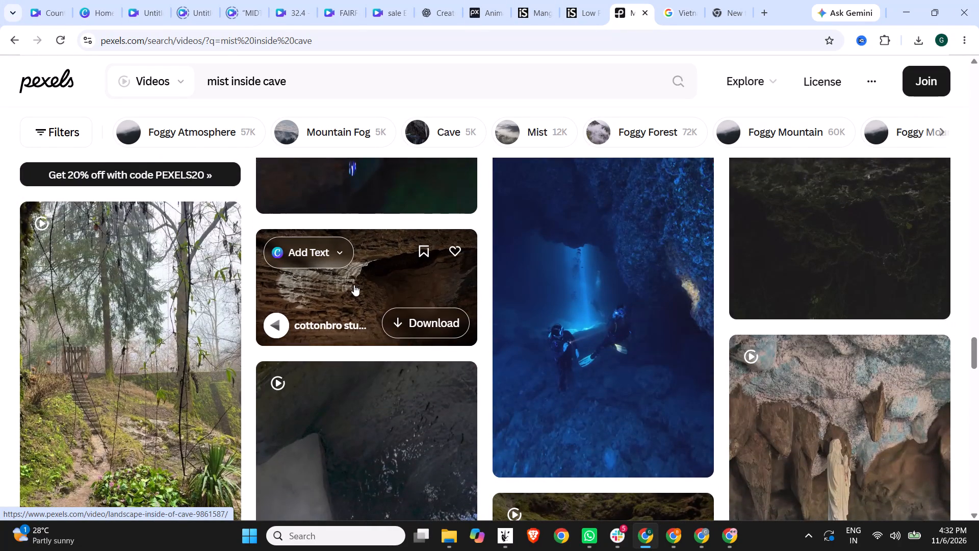
{"action": "scroll", "coordinate": [354, 285], "scroll_direction": "down", "scroll_amount": 2}
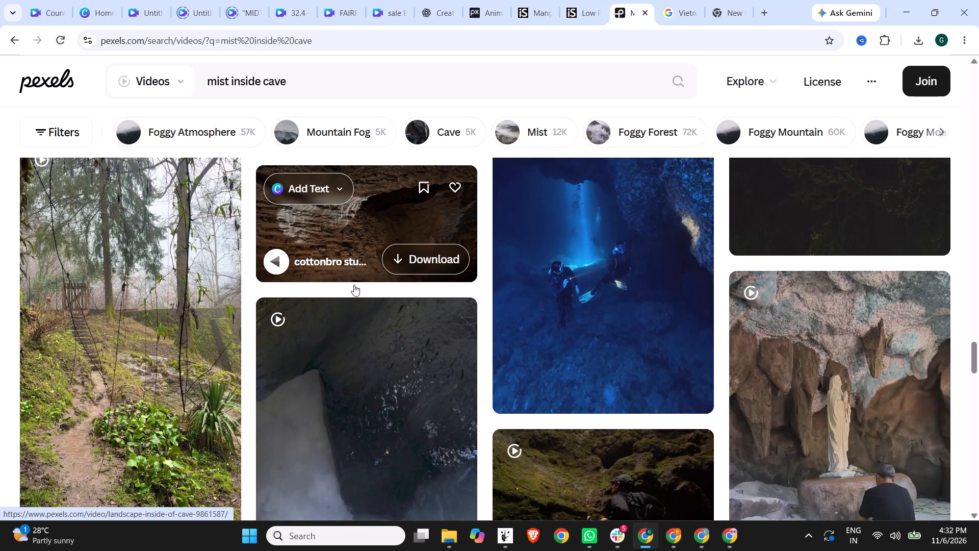
{"action": "scroll", "coordinate": [353, 285], "scroll_direction": "down", "scroll_amount": 7}
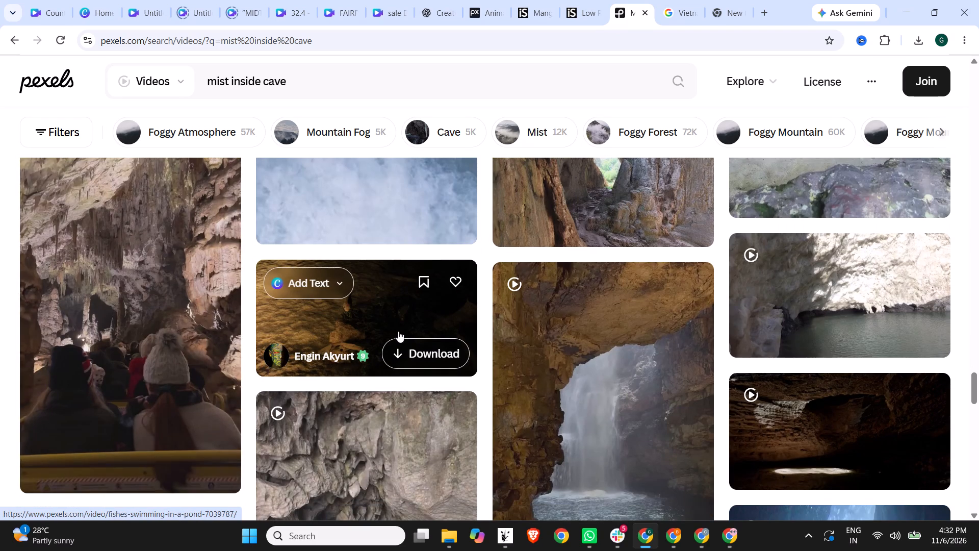
{"action": "scroll", "coordinate": [393, 310], "scroll_direction": "down", "scroll_amount": 7}
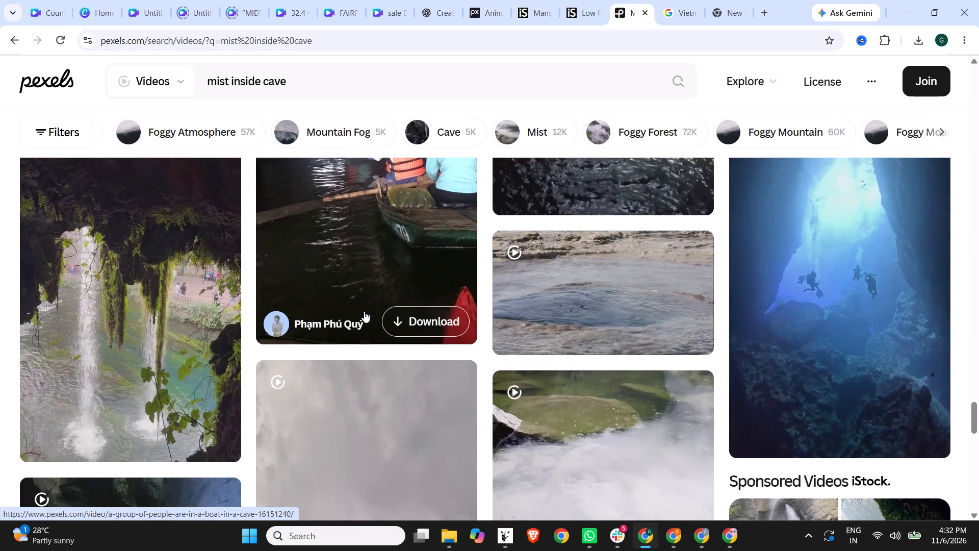
{"action": "scroll", "coordinate": [352, 230], "scroll_direction": "down", "scroll_amount": 4}
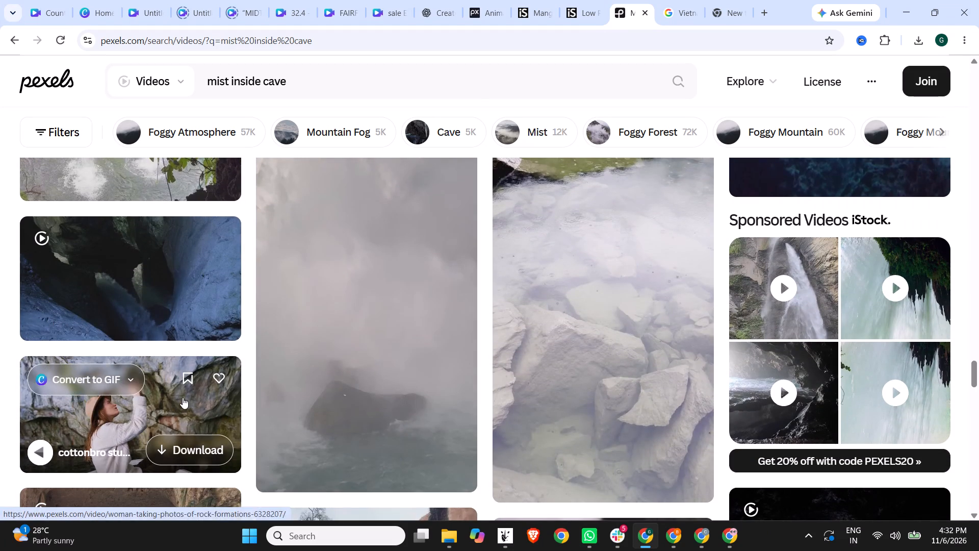
Switch to the untitled Canva video design and delete all the old cork clips from its timeline.
{"action": "left_click", "coordinate": [131, 0]}
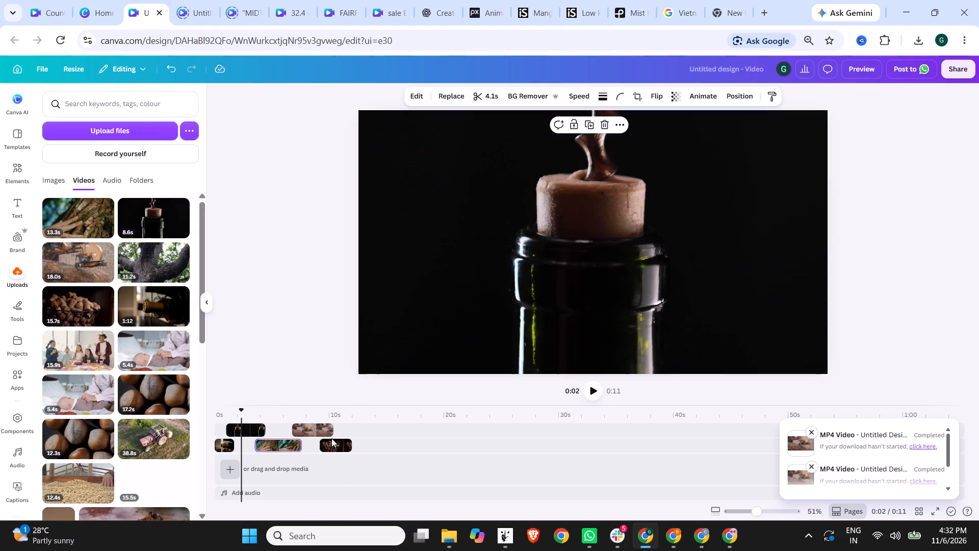
{"action": "left_click", "coordinate": [238, 427]}
{"action": "left_click_drag", "start_coordinate": [432, 458], "coordinate": [248, 445]}
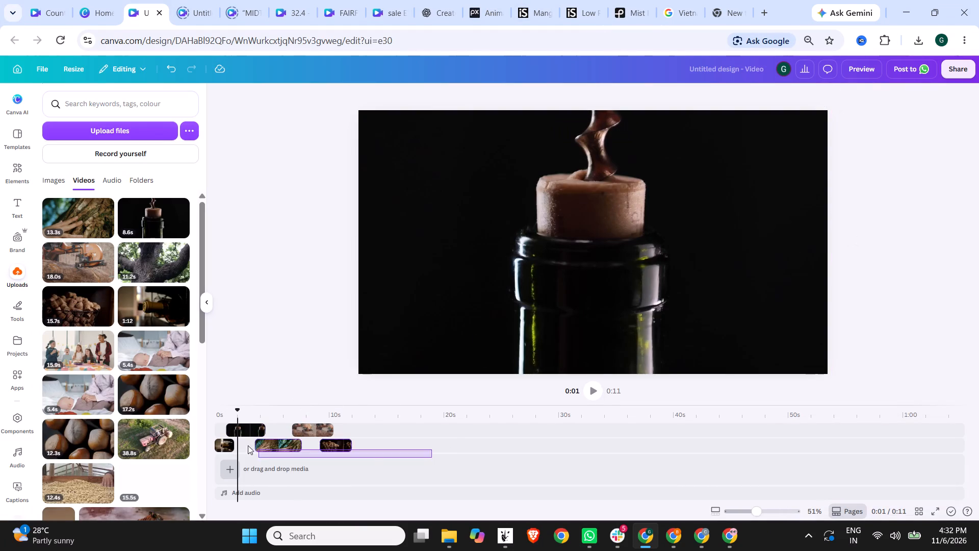
{"action": "left_click_drag", "start_coordinate": [248, 445], "coordinate": [216, 427]}
{"action": "key", "text": "Delete"}
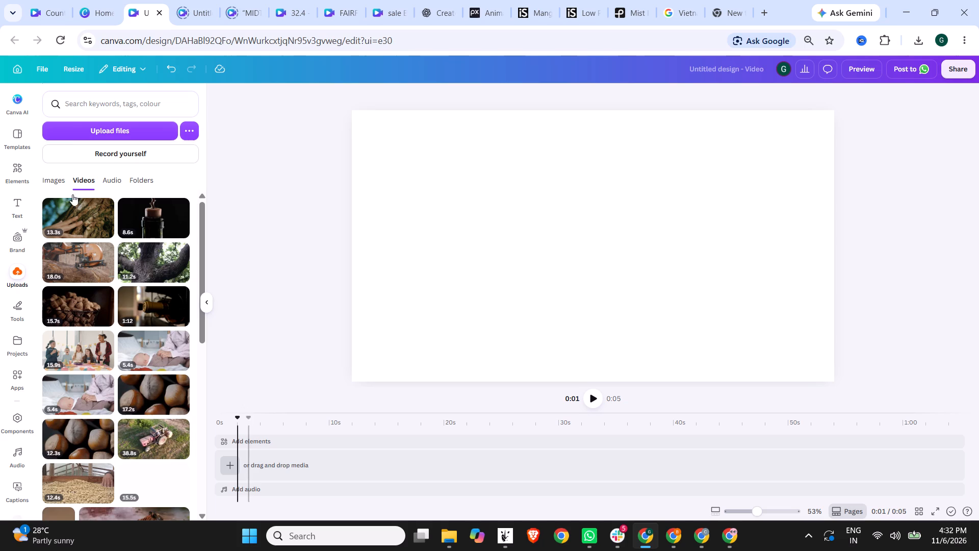
Upload the four downloaded cave videos, 13093119, 13093141, 14125819 and 18024760, from the Downloads folder.
{"action": "left_click", "coordinate": [78, 123]}
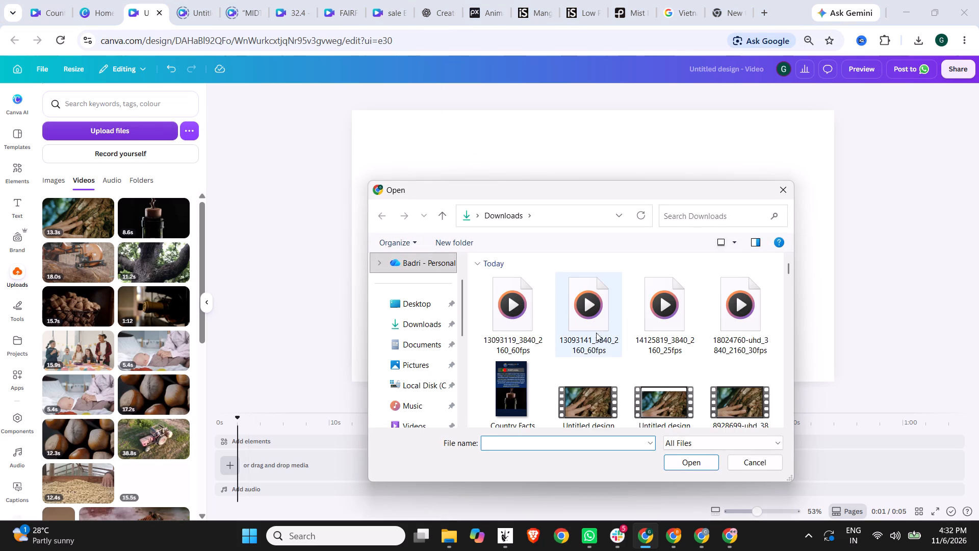
{"action": "left_click", "coordinate": [509, 308], "text": "ctrl"}
{"action": "left_click", "coordinate": [575, 315], "text": "ctrl"}
{"action": "left_click", "coordinate": [672, 311], "text": "ctrl"}
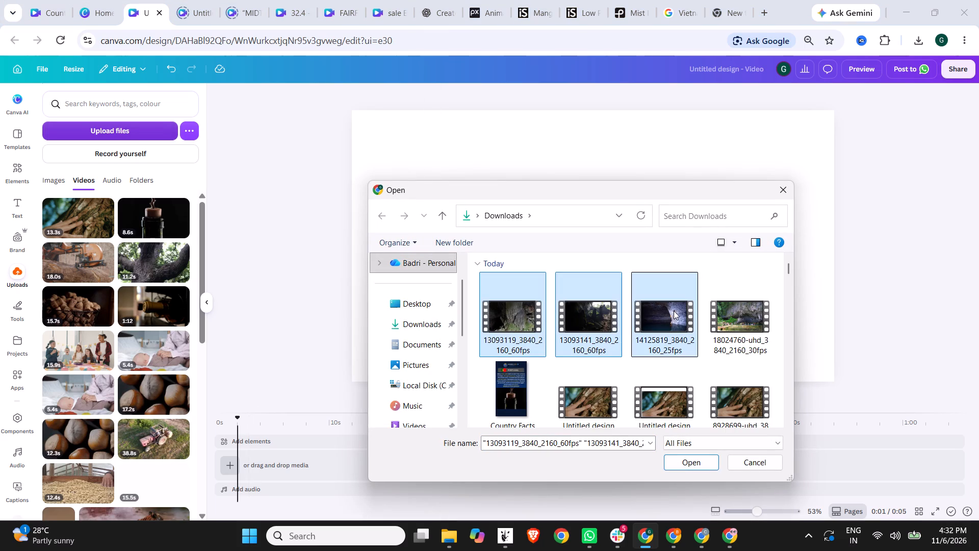
{"action": "left_click", "coordinate": [744, 315], "text": "ctrl"}
{"action": "left_click", "coordinate": [708, 461]}
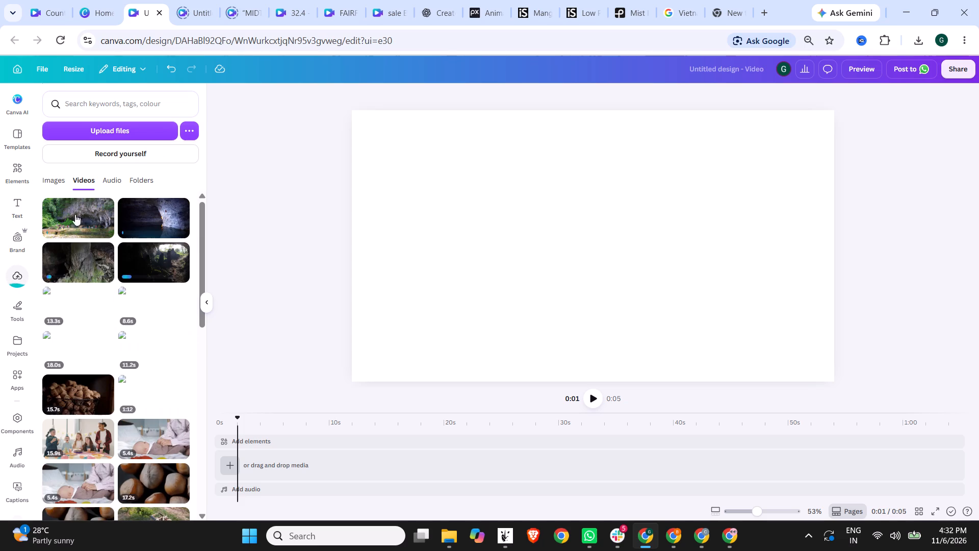
Place the cave entrance clip with bathers at the start of the timeline and enlarge it to fill the canvas.
{"action": "left_click_drag", "start_coordinate": [72, 210], "coordinate": [252, 437]}
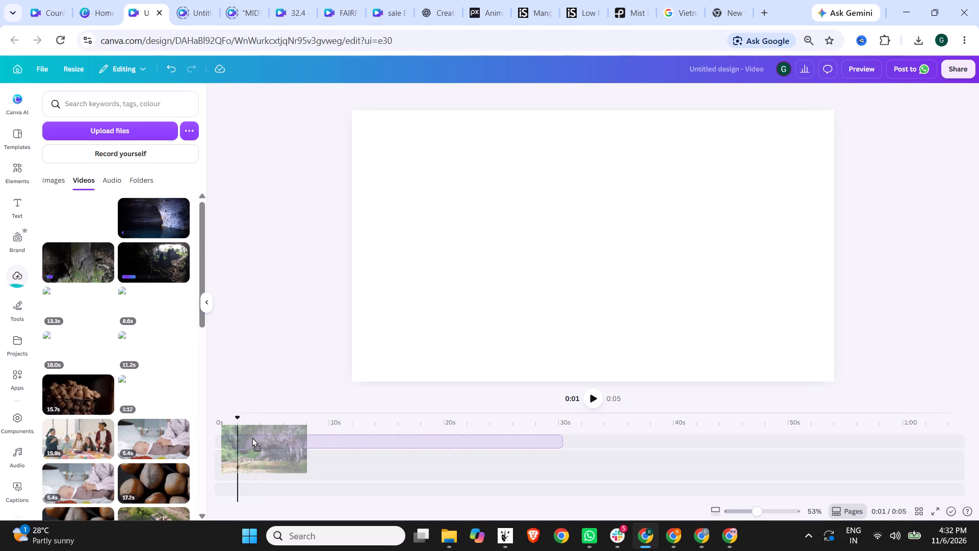
{"action": "left_click_drag", "start_coordinate": [252, 437], "coordinate": [251, 437]}
{"action": "left_click_drag", "start_coordinate": [565, 266], "coordinate": [563, 266]}
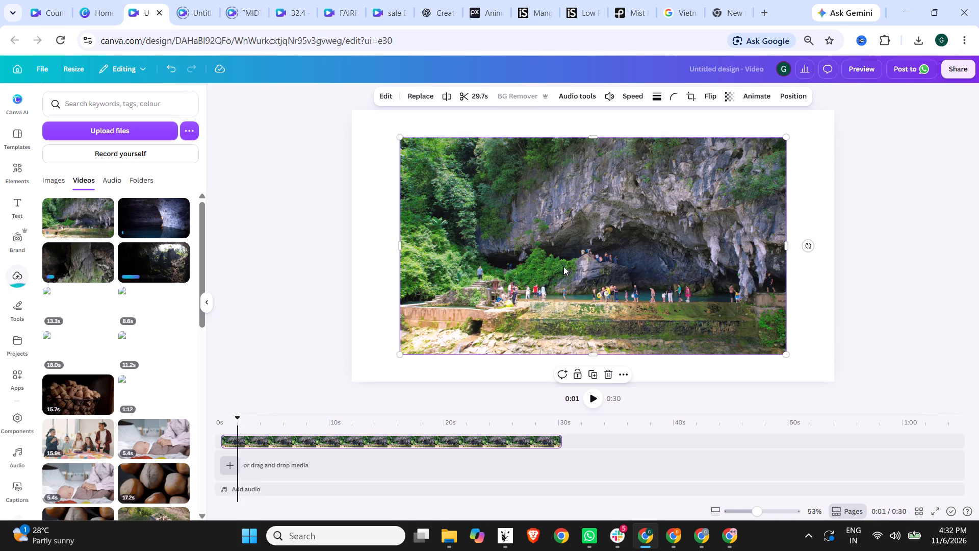
{"action": "left_click_drag", "start_coordinate": [563, 266], "coordinate": [508, 236]}
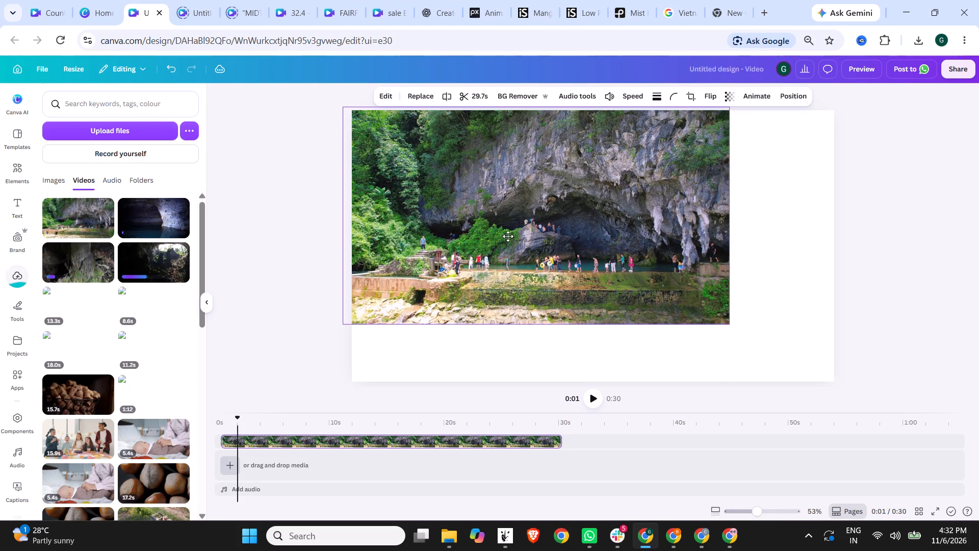
{"action": "left_click_drag", "start_coordinate": [508, 236], "coordinate": [513, 236]}
{"action": "left_click_drag", "start_coordinate": [735, 323], "coordinate": [797, 351]}
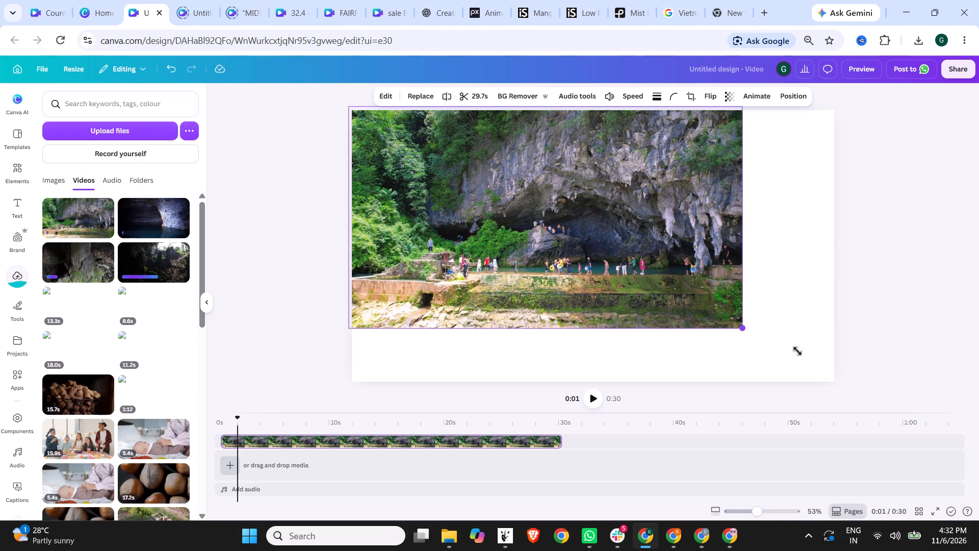
{"action": "left_click_drag", "start_coordinate": [797, 351], "coordinate": [840, 386]}
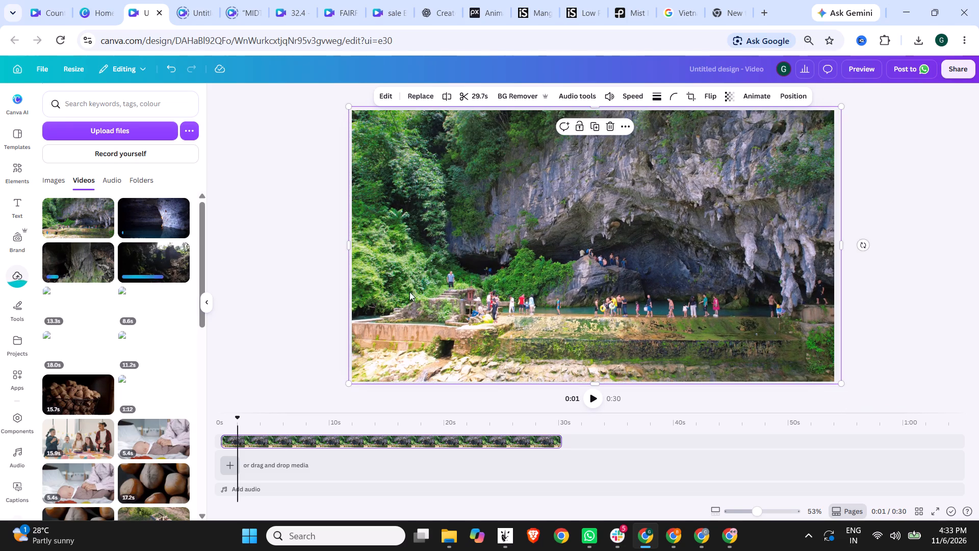
Set the cave entrance clip's playback speed to 2.
{"action": "left_click", "coordinate": [327, 239]}
{"action": "left_click", "coordinate": [448, 442]}
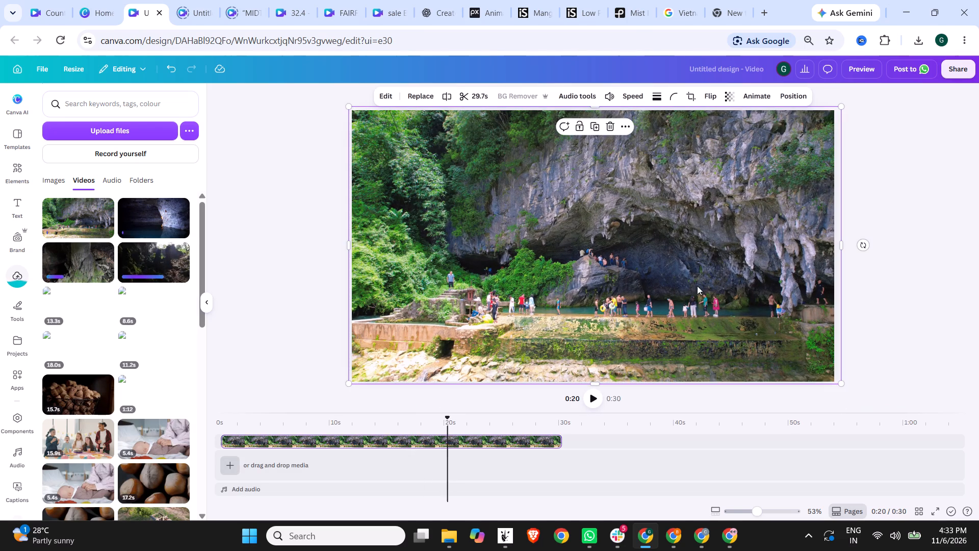
{"action": "left_click", "coordinate": [629, 99]}
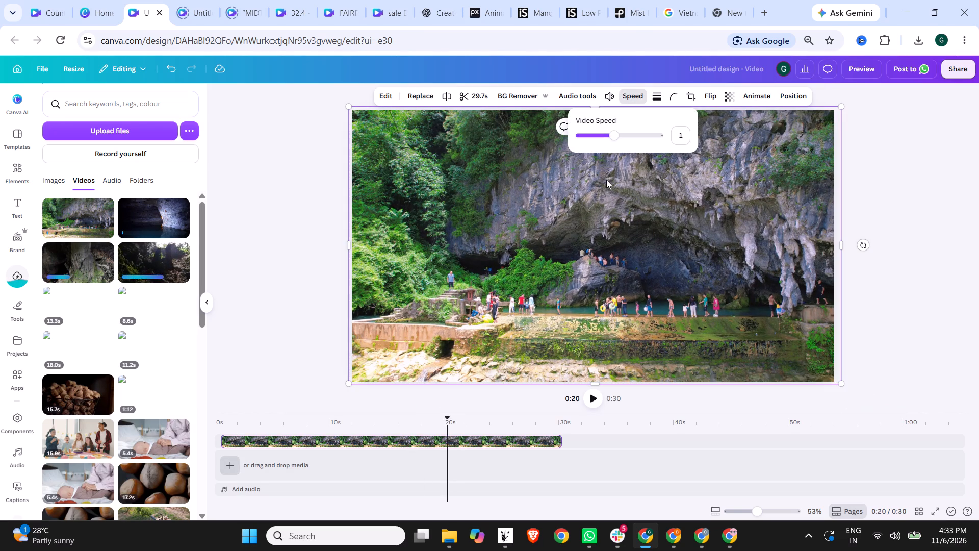
{"action": "left_click_drag", "start_coordinate": [612, 139], "coordinate": [655, 140]}
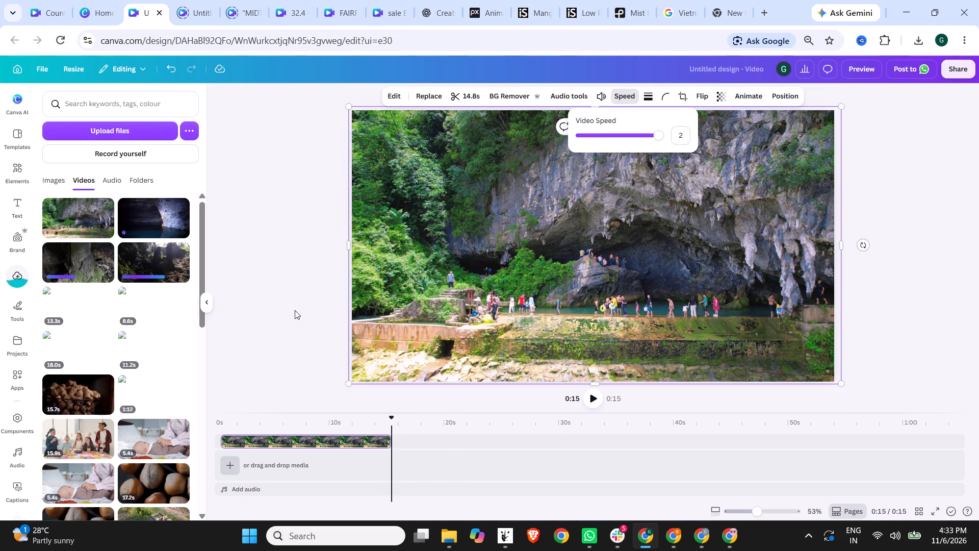
Trim the end of the cave entrance clip so it lasts 2.5 s.
{"action": "left_click_drag", "start_coordinate": [388, 438], "coordinate": [260, 439]}
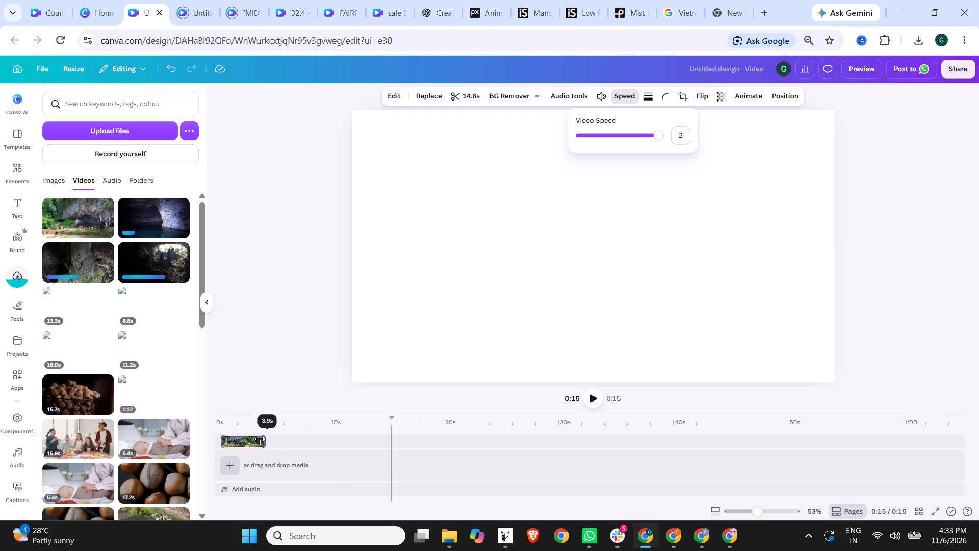
{"action": "left_click_drag", "start_coordinate": [260, 439], "coordinate": [256, 439]}
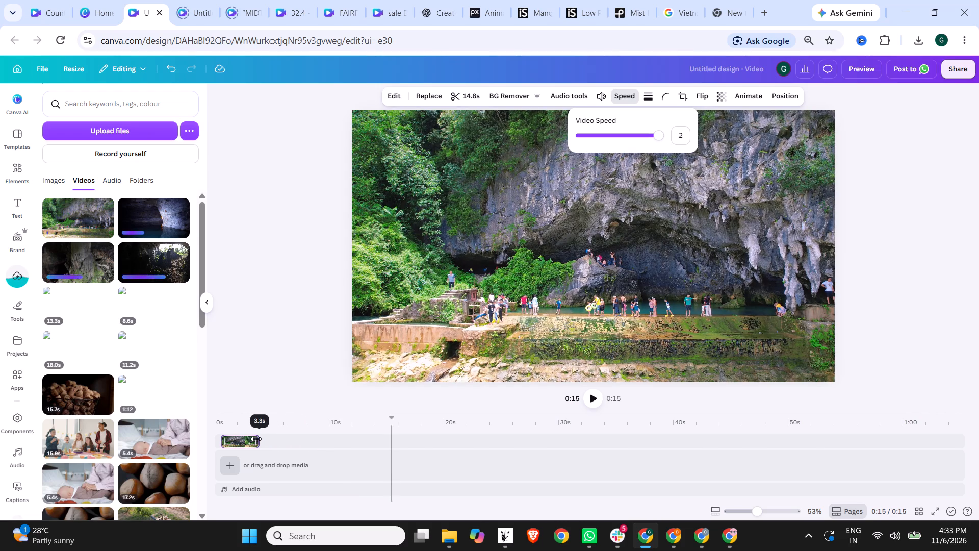
{"action": "left_click_drag", "start_coordinate": [256, 439], "coordinate": [248, 439]}
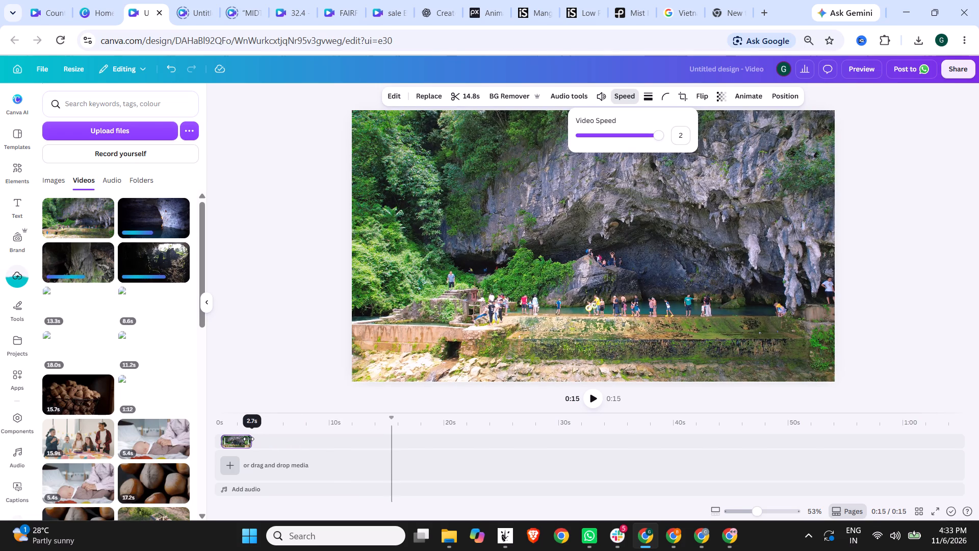
{"action": "left_click_drag", "start_coordinate": [248, 439], "coordinate": [247, 439]}
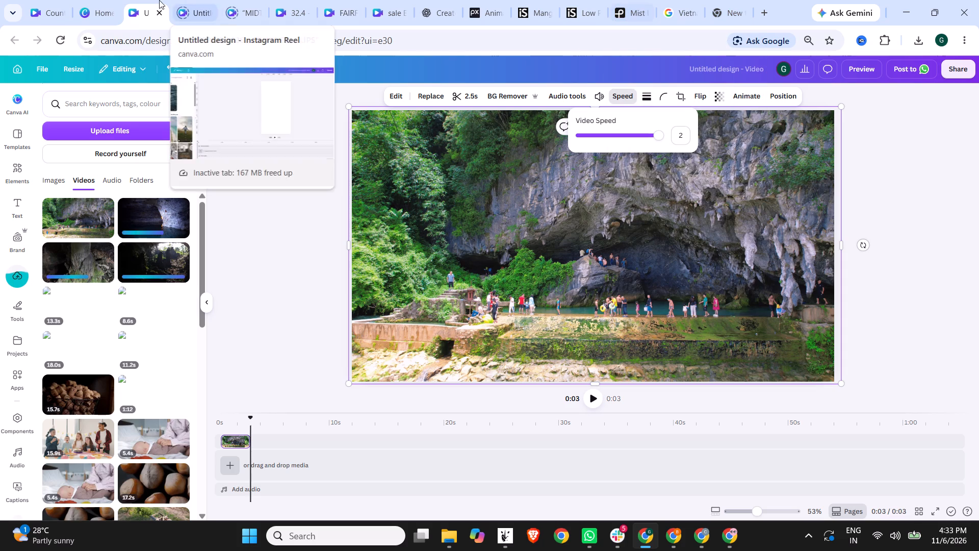
Check the cave name in the Country Facts design's text and search Google Images for "hang son doong".
{"action": "left_click", "coordinate": [49, 0]}
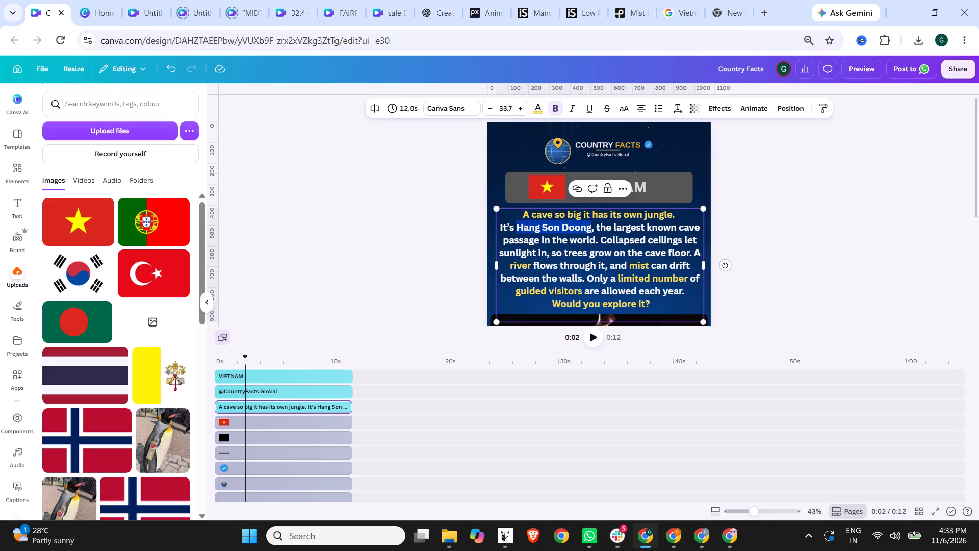
{"action": "left_click", "coordinate": [720, 0]}
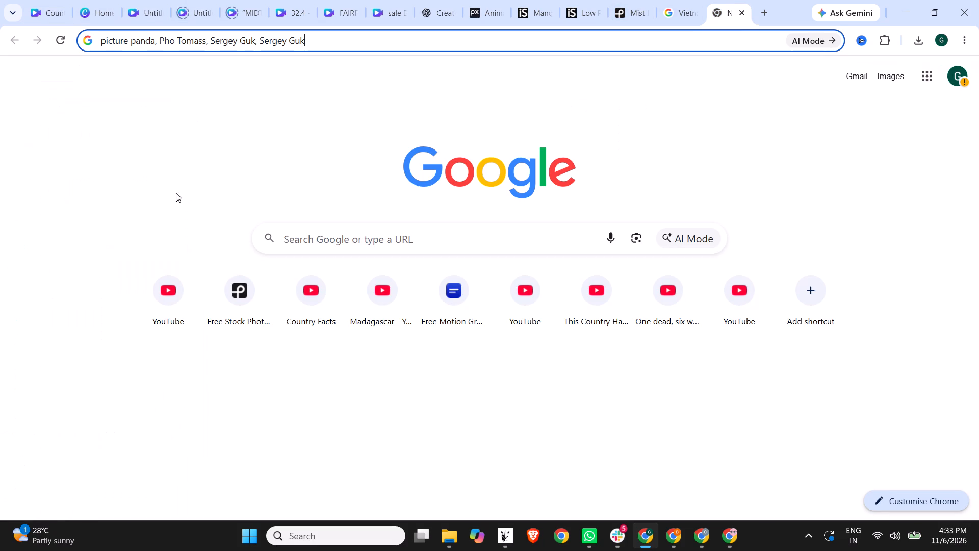
{"action": "left_click", "coordinate": [395, 234]}
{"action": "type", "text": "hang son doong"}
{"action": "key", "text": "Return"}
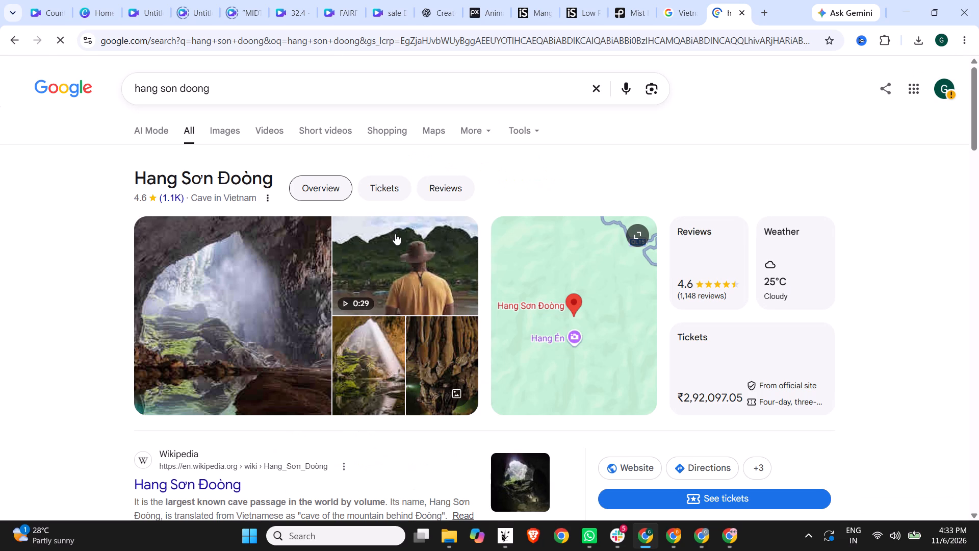
{"action": "left_click", "coordinate": [226, 132]}
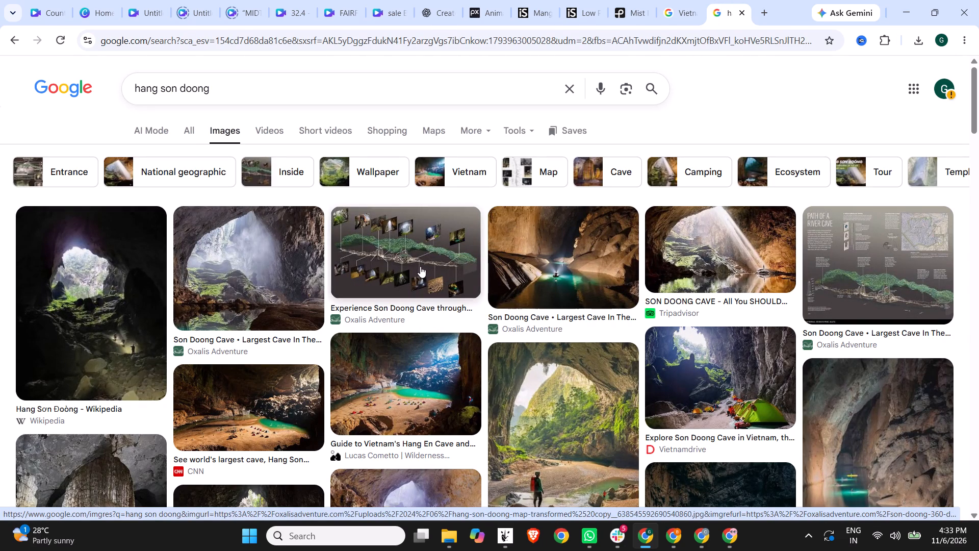
Look through the Google image and video results for Hang Son Doong, including the CNN largest-cave article, for reference footage.
{"action": "left_click", "coordinate": [248, 416]}
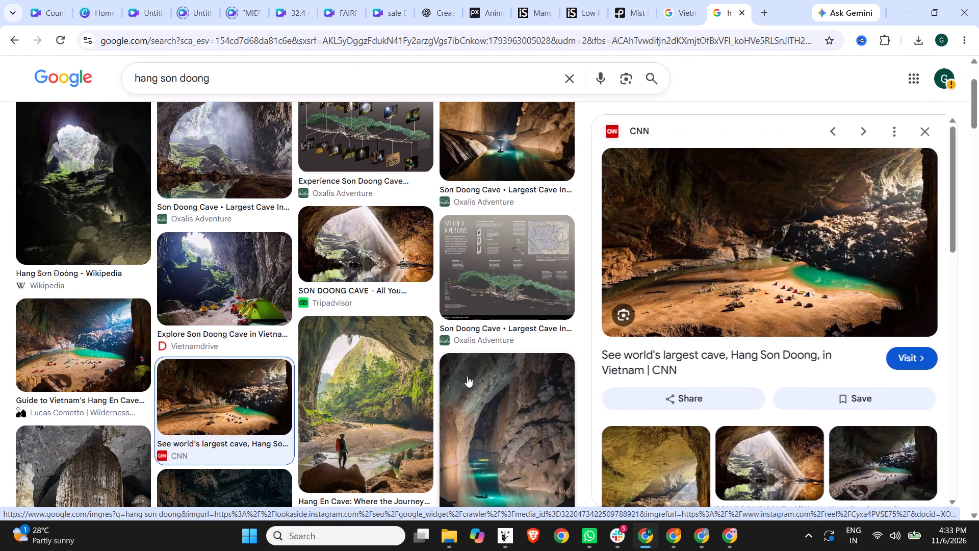
{"action": "left_click", "coordinate": [756, 354]}
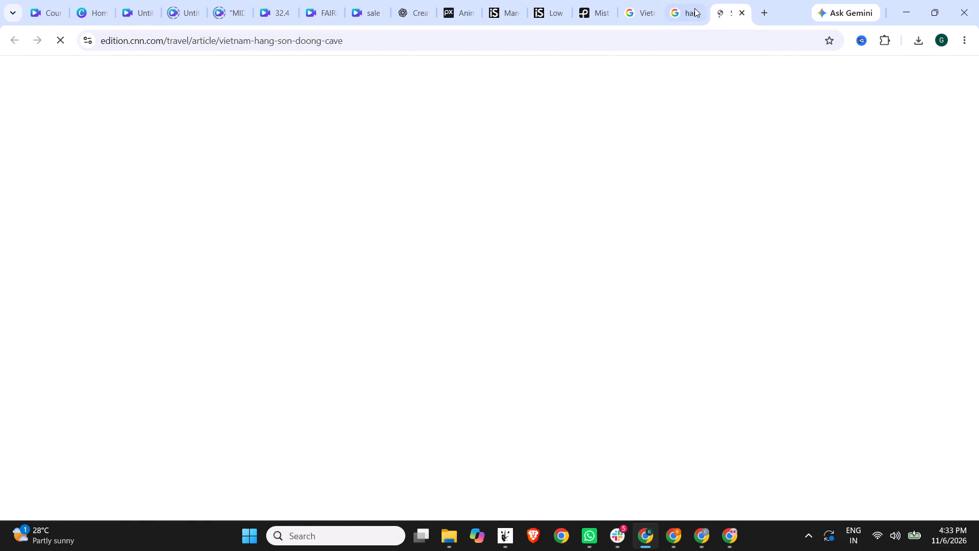
{"action": "left_click", "coordinate": [683, 0]}
{"action": "scroll", "coordinate": [276, 122], "scroll_direction": "up", "scroll_amount": 4}
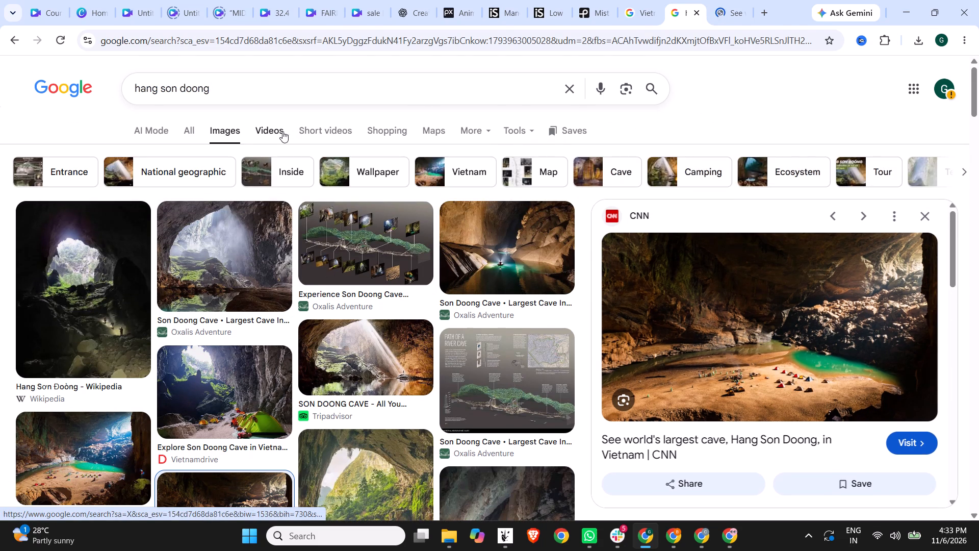
{"action": "left_click", "coordinate": [281, 131]}
{"action": "left_click", "coordinate": [743, 0]}
{"action": "left_click", "coordinate": [743, 13]}
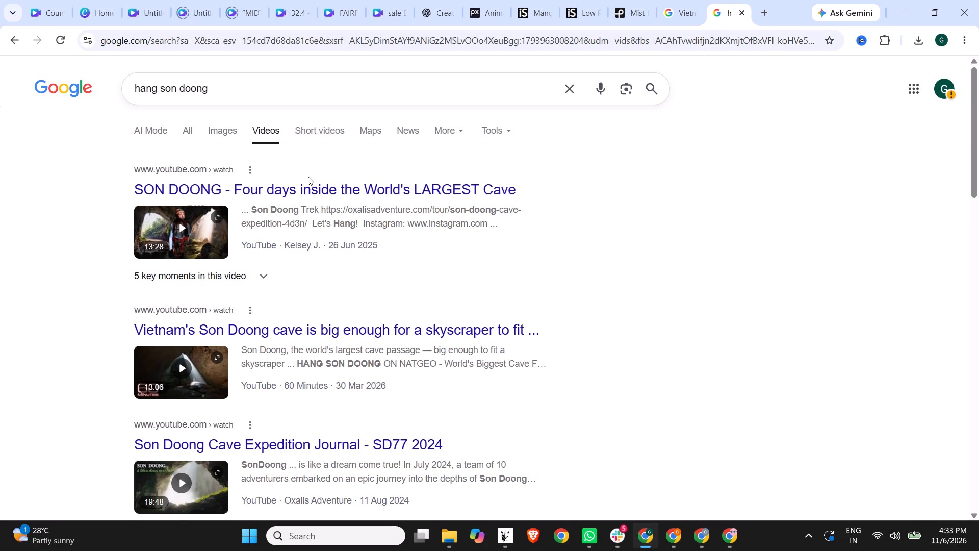
{"action": "scroll", "coordinate": [308, 184], "scroll_direction": "down", "scroll_amount": 4}
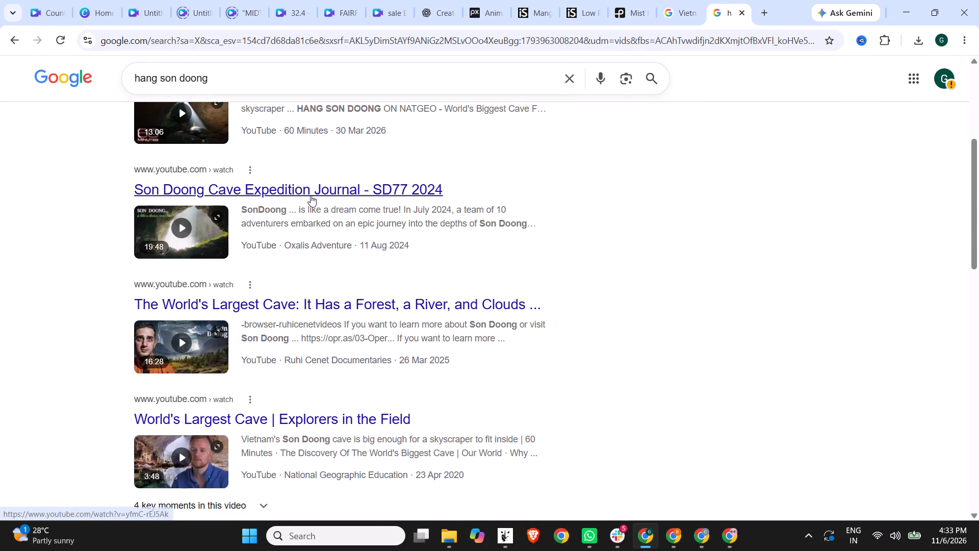
{"action": "scroll", "coordinate": [311, 195], "scroll_direction": "down", "scroll_amount": 4}
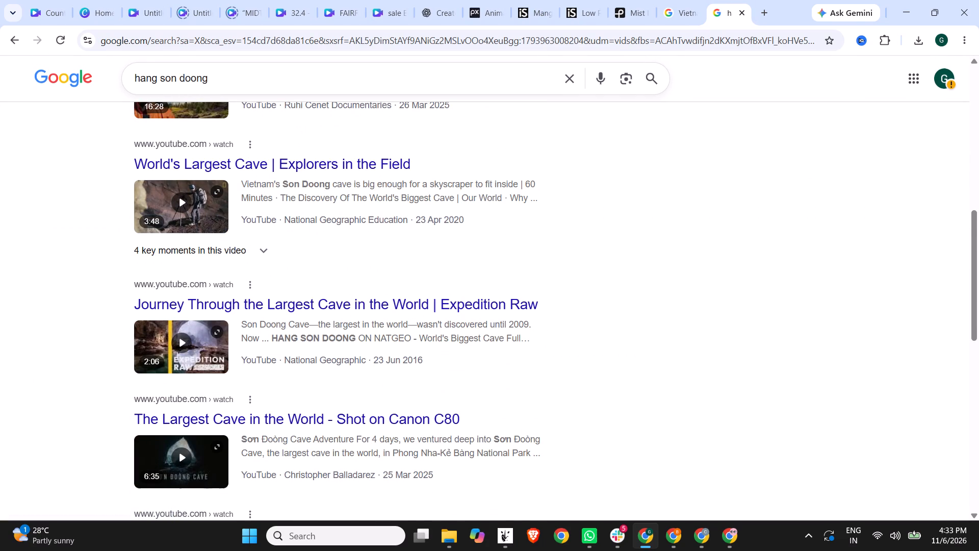
{"action": "scroll", "coordinate": [311, 195], "scroll_direction": "down", "scroll_amount": 4}
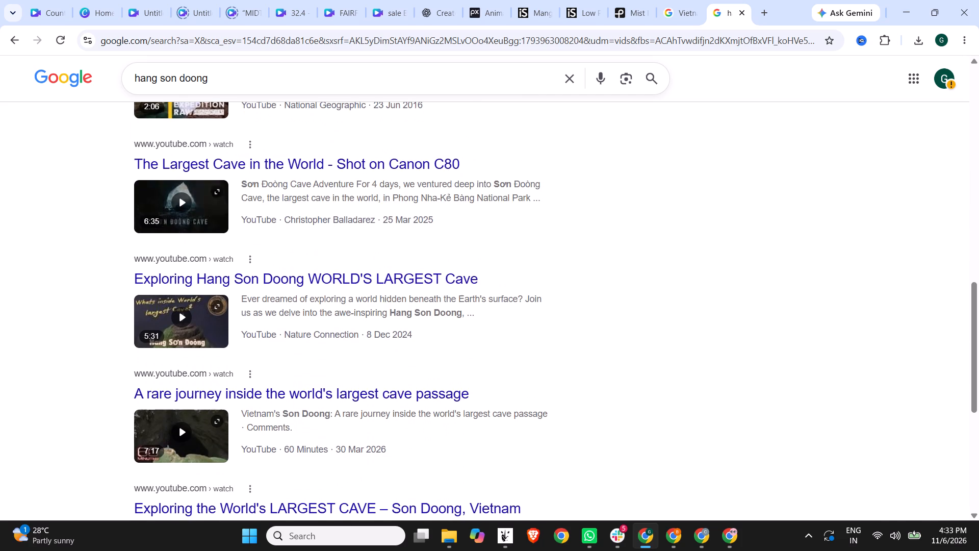
{"action": "scroll", "coordinate": [375, 295], "scroll_direction": "down", "scroll_amount": 5}
Back in the untitled Canva video, add the 21.6 s dark cave lake clip and the 16.4 s stalagmite clip to the timeline.
{"action": "left_click", "coordinate": [102, 0]}
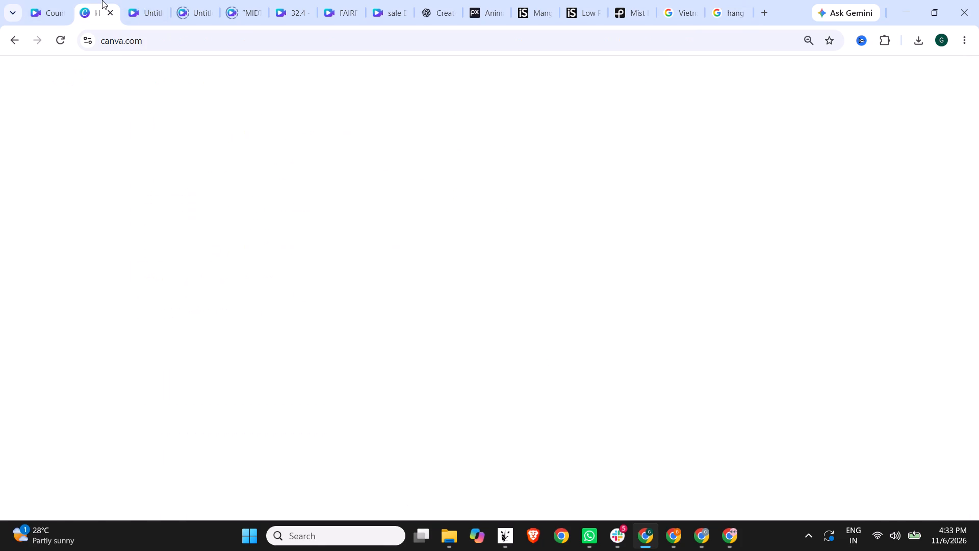
{"action": "left_click", "coordinate": [65, 0]}
{"action": "left_click", "coordinate": [147, 0]}
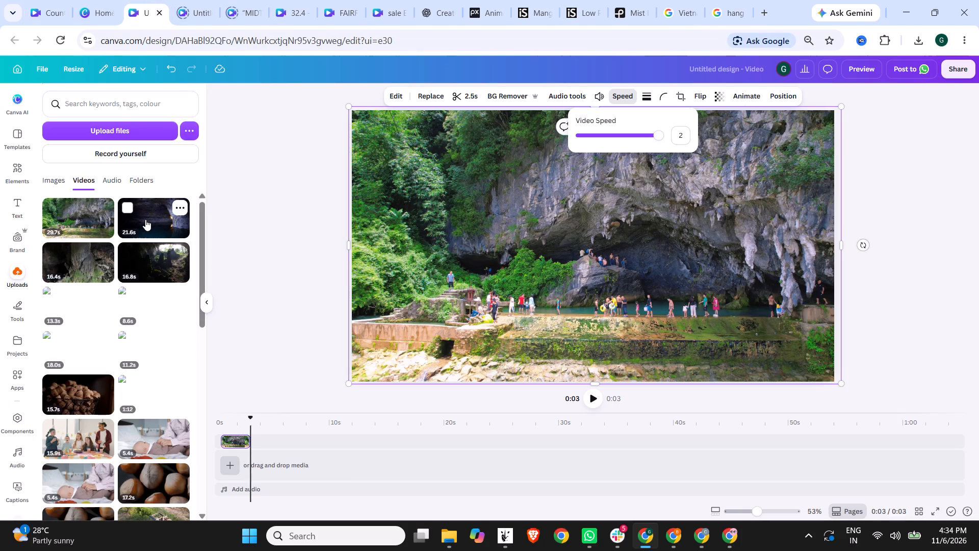
{"action": "left_click_drag", "start_coordinate": [145, 219], "coordinate": [315, 430]}
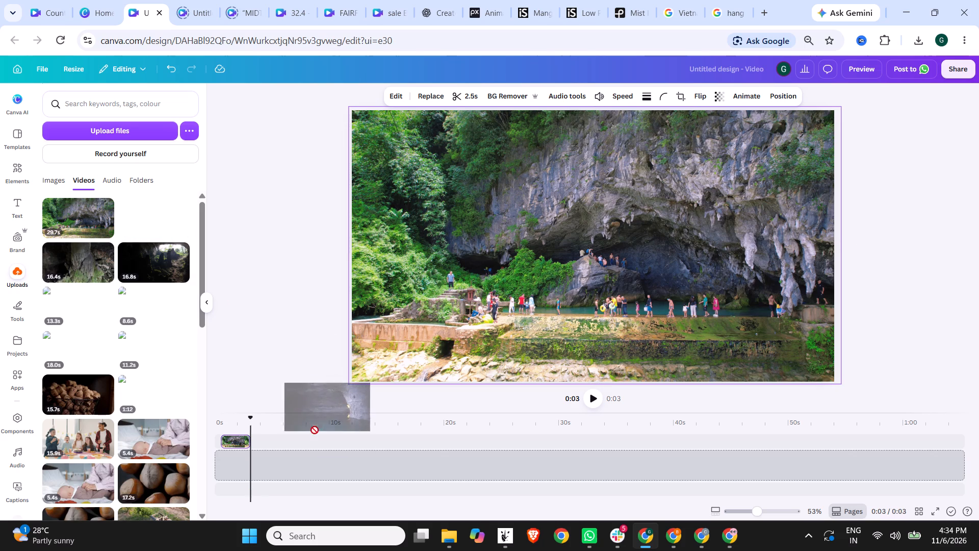
{"action": "left_click_drag", "start_coordinate": [315, 430], "coordinate": [296, 438]}
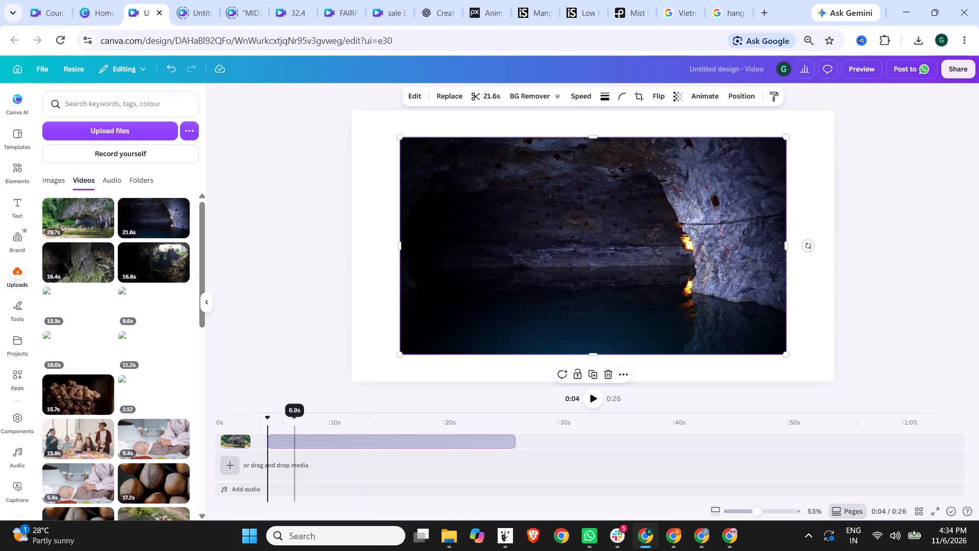
{"action": "left_click_drag", "start_coordinate": [81, 266], "coordinate": [261, 282]}
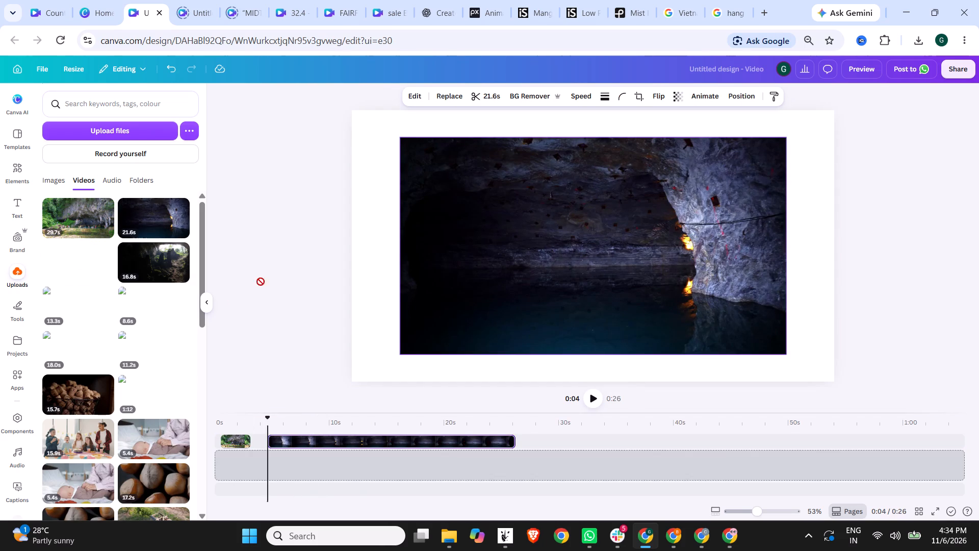
{"action": "left_click_drag", "start_coordinate": [261, 282], "coordinate": [551, 448]}
Set the dark cave lake clip's speed to 2 and trim it to about 3.1 s.
{"action": "left_click", "coordinate": [479, 434]}
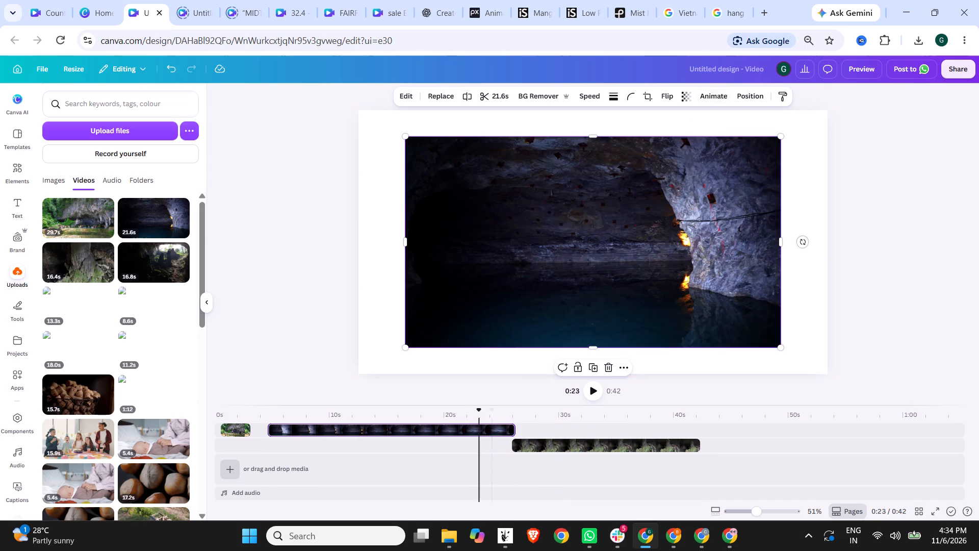
{"action": "left_click", "coordinate": [584, 96]}
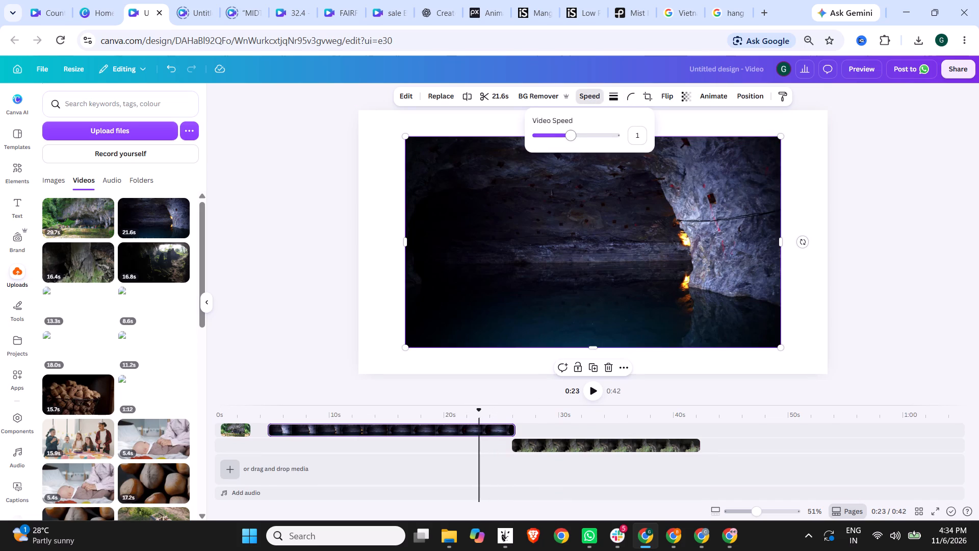
{"action": "left_click_drag", "start_coordinate": [570, 136], "coordinate": [641, 136]}
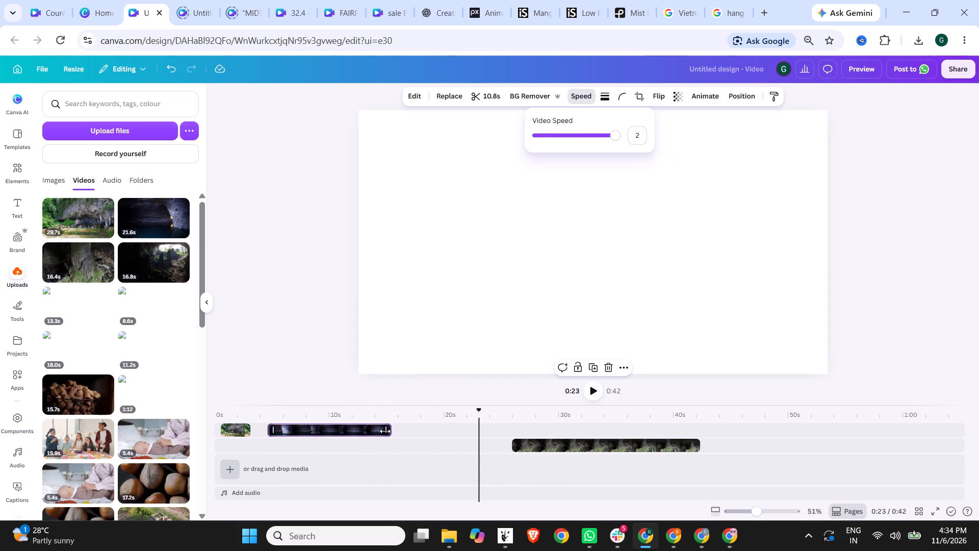
{"action": "left_click_drag", "start_coordinate": [385, 431], "coordinate": [299, 430]}
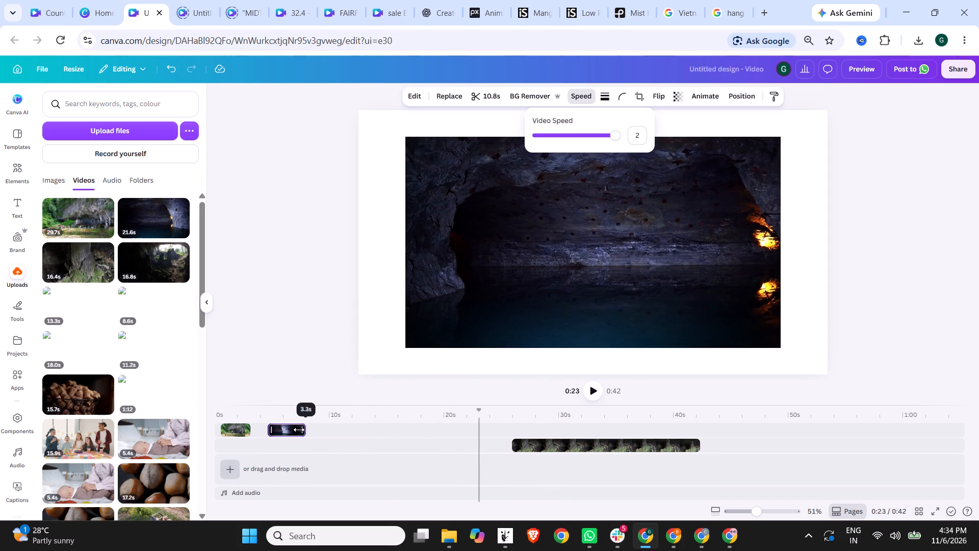
{"action": "left_click_drag", "start_coordinate": [299, 430], "coordinate": [298, 430]}
Move the stalagmite clip to start where the lake clip ends, set its speed to 2 and play it back.
{"action": "left_click_drag", "start_coordinate": [568, 445], "coordinate": [558, 445]}
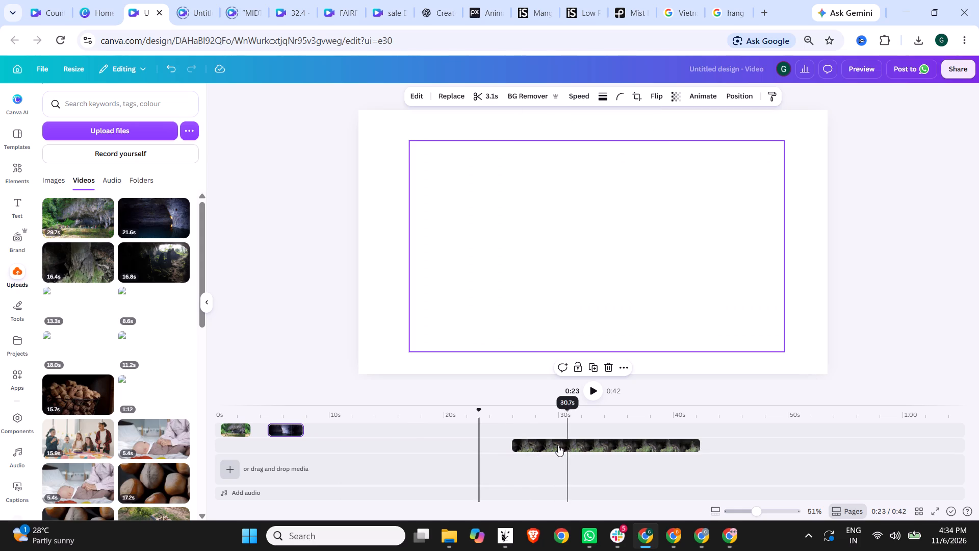
{"action": "left_click_drag", "start_coordinate": [558, 445], "coordinate": [357, 447]}
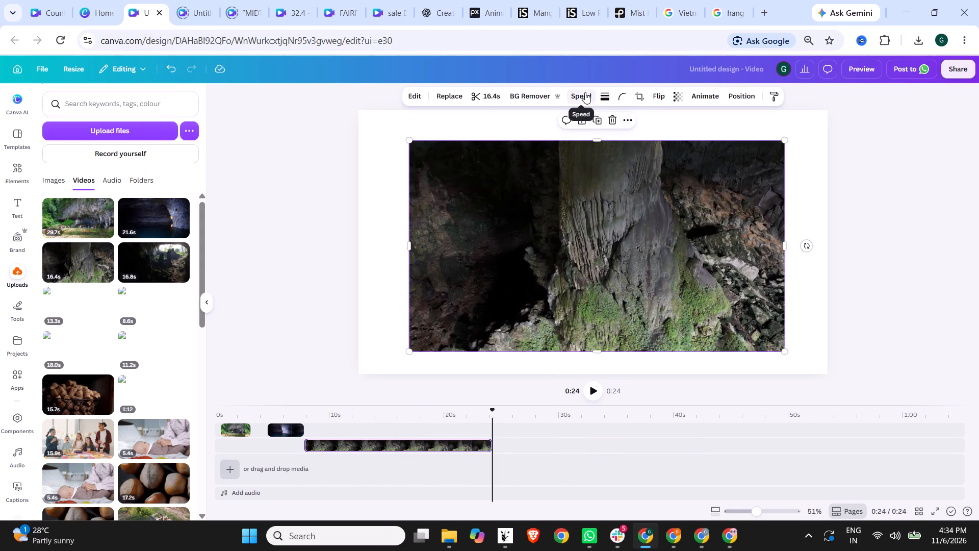
{"action": "left_click", "coordinate": [585, 92]}
{"action": "left_click_drag", "start_coordinate": [563, 136], "coordinate": [628, 134]}
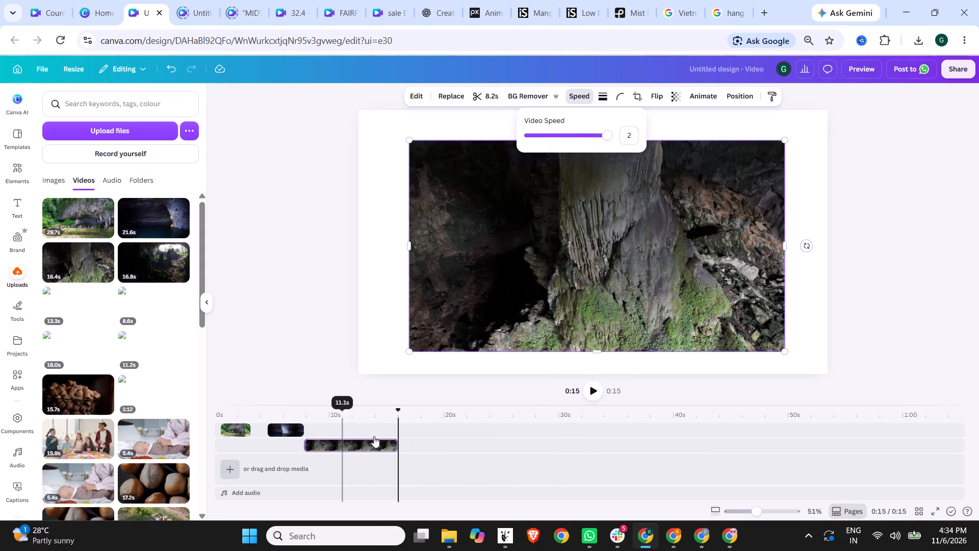
{"action": "left_click", "coordinate": [311, 419]}
{"action": "left_click", "coordinate": [593, 392]}
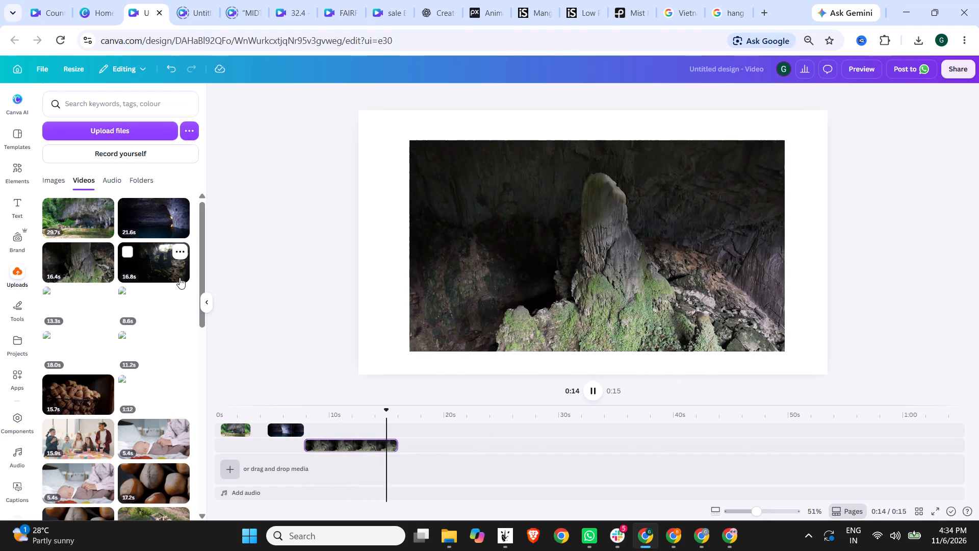
{"action": "left_click", "coordinate": [584, 244]}
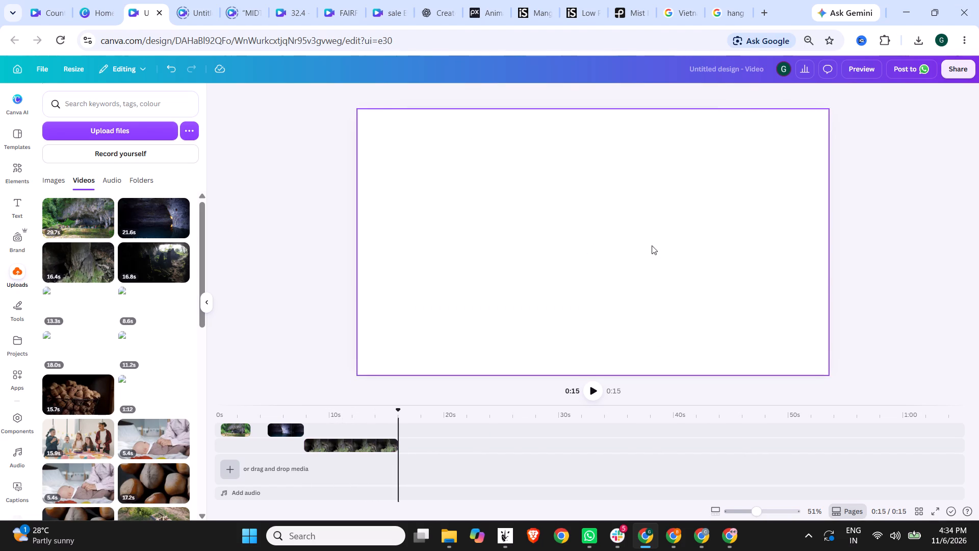
Reposition and enlarge the stalagmite clip so that it fills the whole canvas.
{"action": "left_click_drag", "start_coordinate": [652, 245], "coordinate": [635, 227]}
{"action": "left_click", "coordinate": [354, 402]}
{"action": "left_click", "coordinate": [353, 417]}
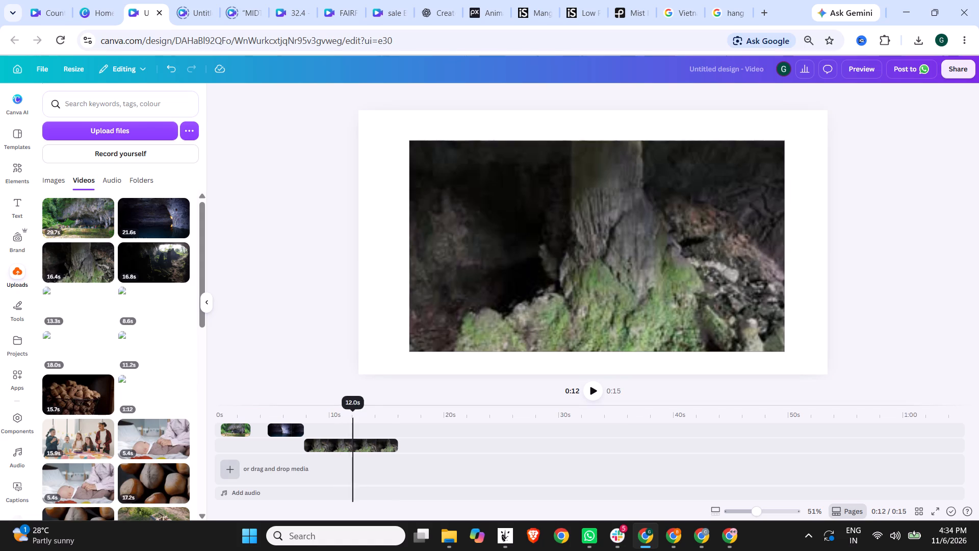
{"action": "left_click_drag", "start_coordinate": [537, 278], "coordinate": [498, 239]}
{"action": "left_click_drag", "start_coordinate": [543, 251], "coordinate": [493, 218]}
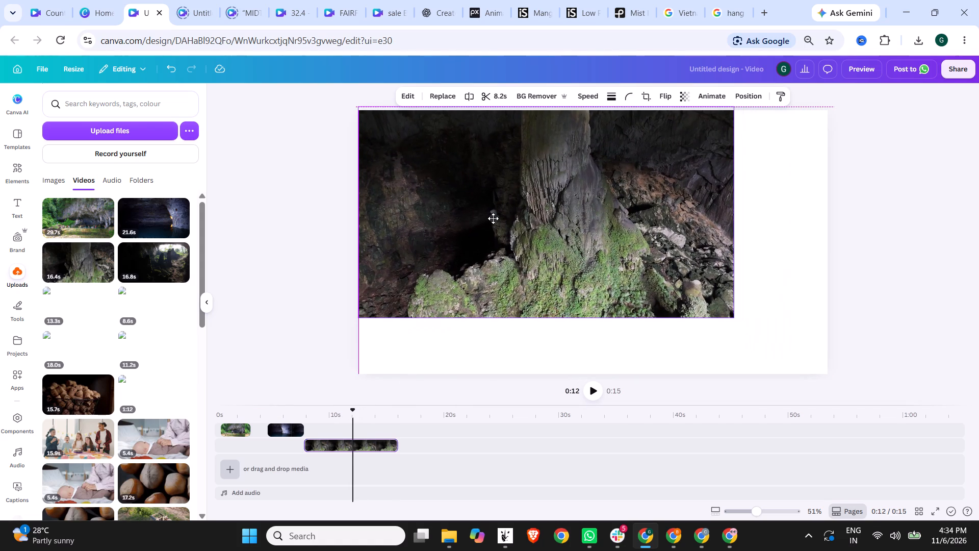
{"action": "left_click_drag", "start_coordinate": [493, 218], "coordinate": [489, 218]}
{"action": "left_click_drag", "start_coordinate": [732, 316], "coordinate": [812, 364]}
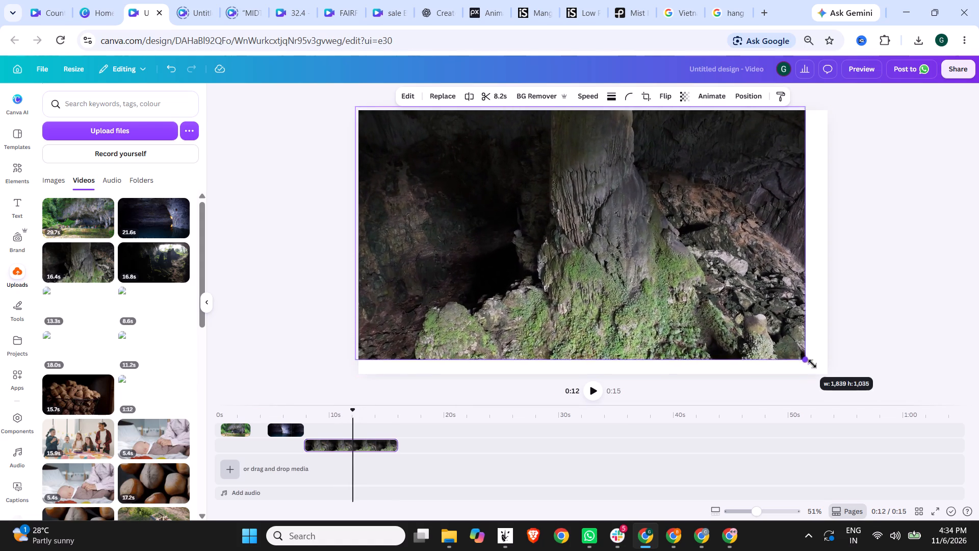
{"action": "left_click_drag", "start_coordinate": [812, 364], "coordinate": [833, 377]}
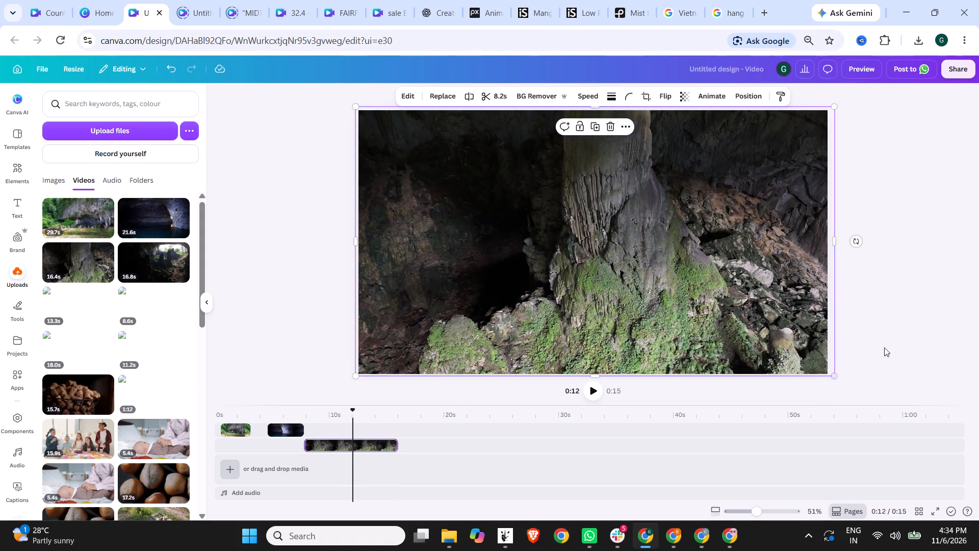
{"action": "left_click", "coordinate": [884, 347]}
Move the dark cave lake clip earlier so it directly follows the cave entrance clip.
{"action": "left_click_drag", "start_coordinate": [279, 429], "coordinate": [268, 429]}
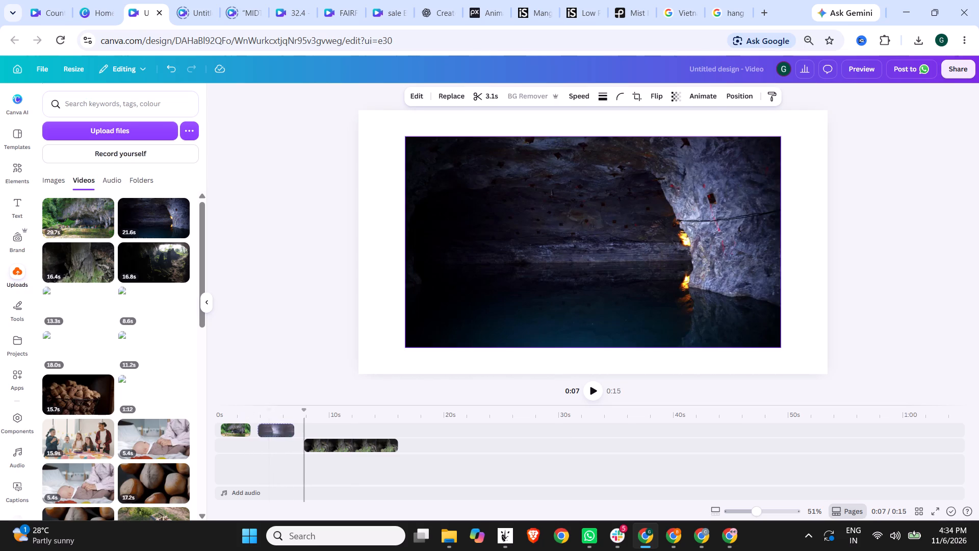
{"action": "left_click_drag", "start_coordinate": [268, 429], "coordinate": [264, 429]}
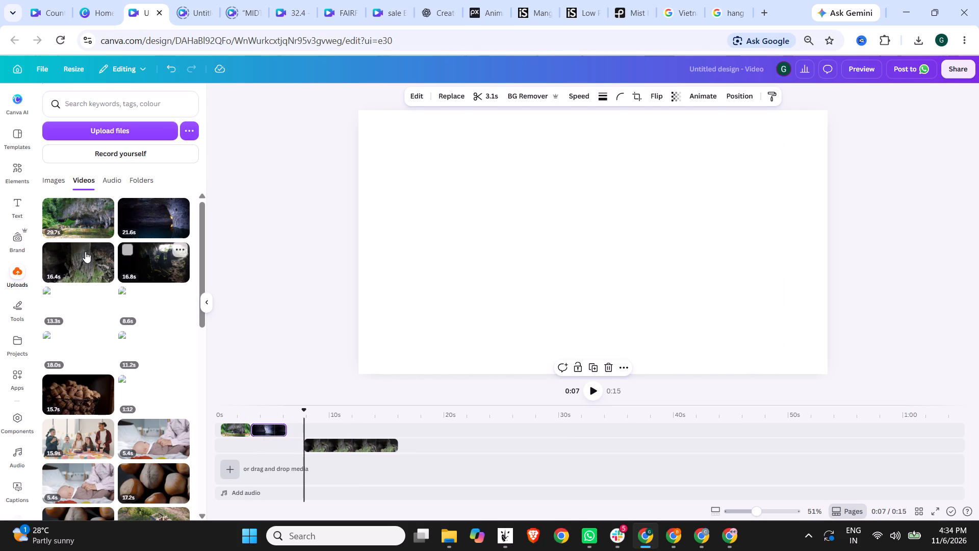
Add the 16.8 s sunlit cave clip to the upper track, and move the stalagmite and sunlit clips earlier so the lake, stalagmite and sunlit footage runs without gaps.
{"action": "left_click", "coordinate": [164, 265]}
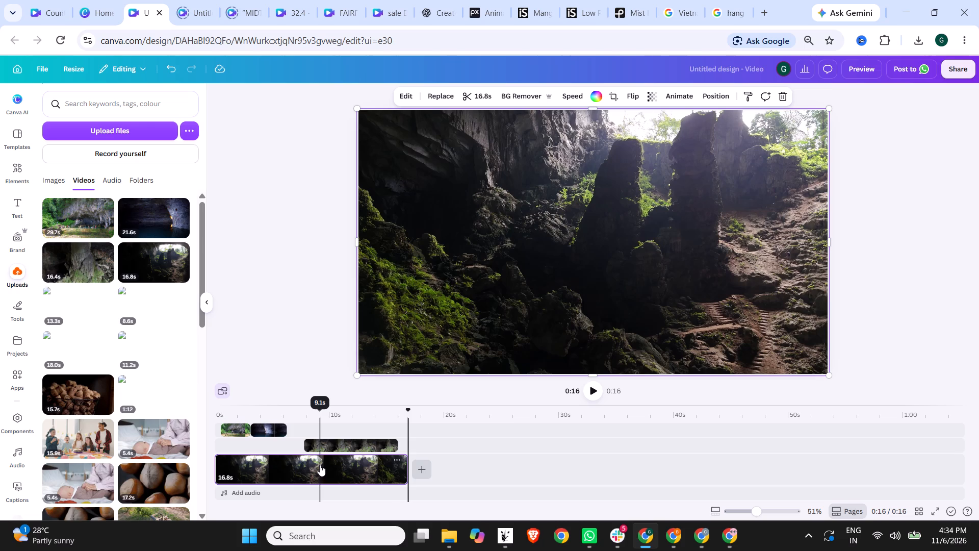
{"action": "key", "text": "ctrl+z"}
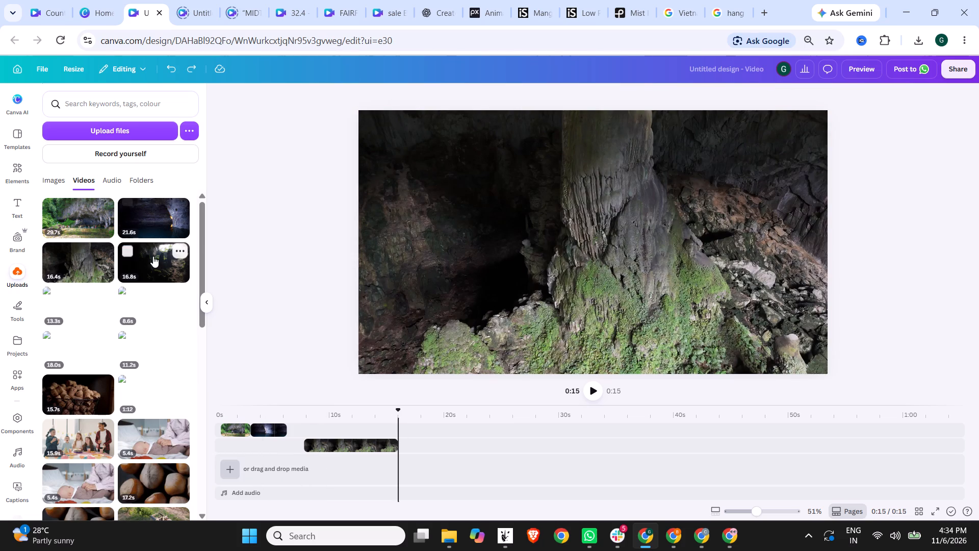
{"action": "left_click_drag", "start_coordinate": [153, 256], "coordinate": [435, 440]}
{"action": "left_click_drag", "start_coordinate": [465, 440], "coordinate": [465, 432]}
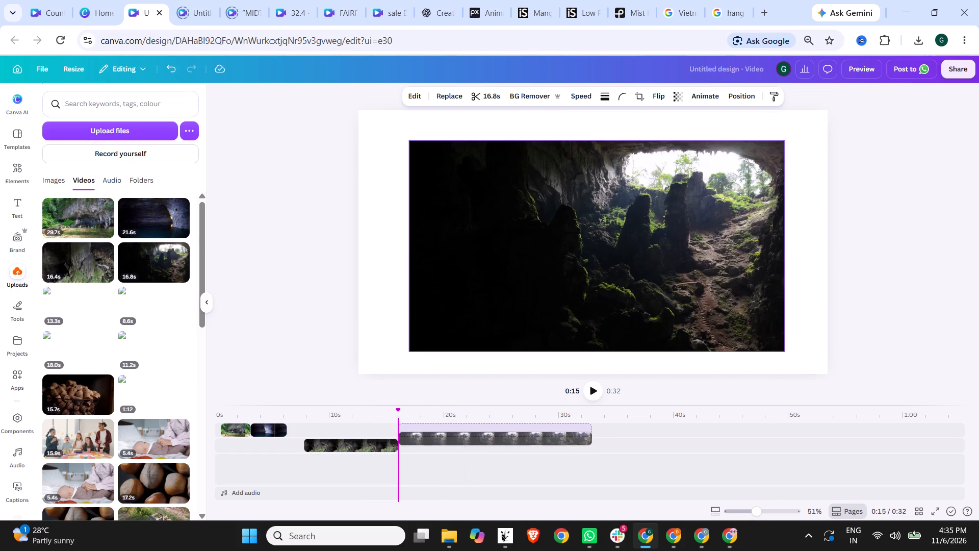
{"action": "left_click_drag", "start_coordinate": [465, 432], "coordinate": [465, 429]}
{"action": "left_click_drag", "start_coordinate": [348, 442], "coordinate": [327, 442]}
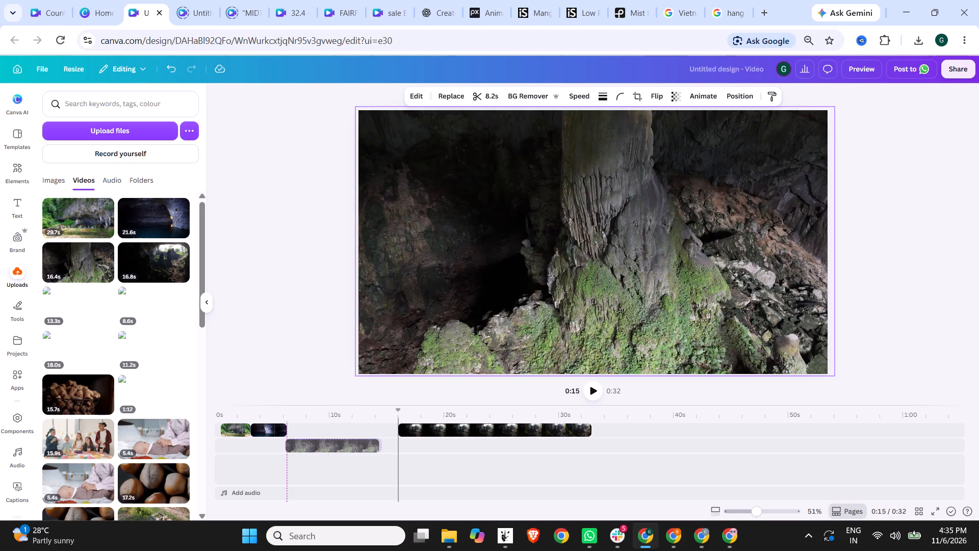
{"action": "left_click_drag", "start_coordinate": [327, 442], "coordinate": [326, 442]}
{"action": "left_click_drag", "start_coordinate": [446, 427], "coordinate": [413, 427]}
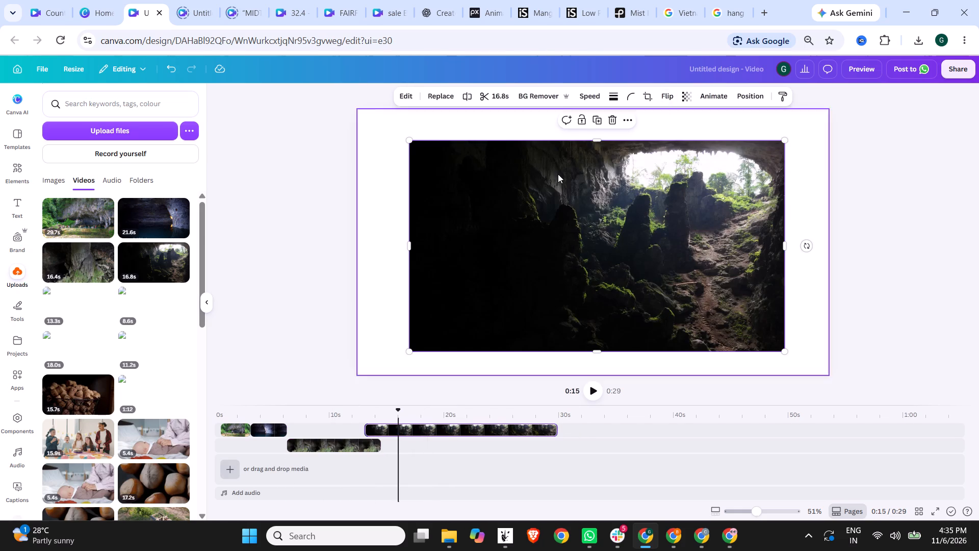
Reposition and enlarge the sunlit cave clip to about 1,944 × 1,094 so it fills the canvas, and play it back.
{"action": "left_click_drag", "start_coordinate": [527, 193], "coordinate": [471, 160]}
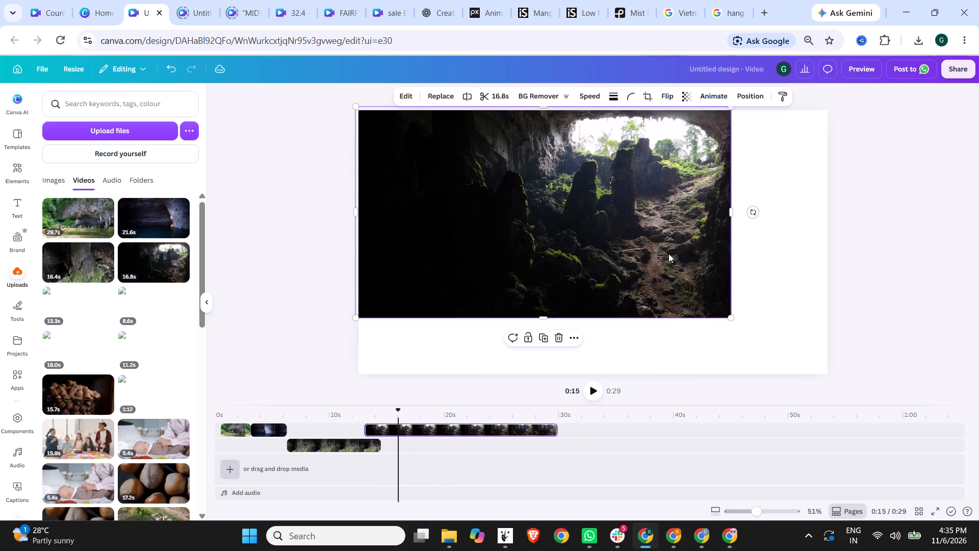
{"action": "left_click_drag", "start_coordinate": [729, 318], "coordinate": [831, 376]}
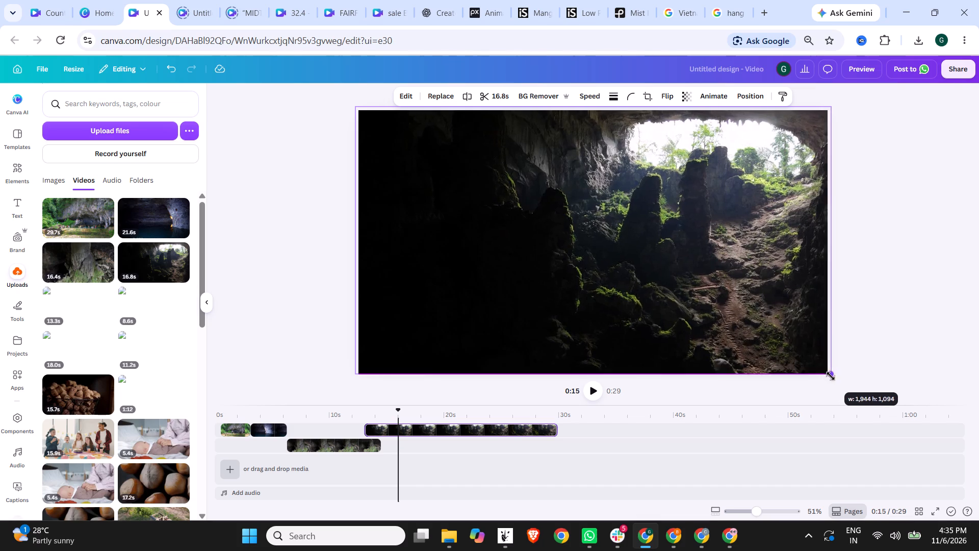
{"action": "left_click_drag", "start_coordinate": [831, 376], "coordinate": [831, 376]}
{"action": "left_click", "coordinate": [913, 315]}
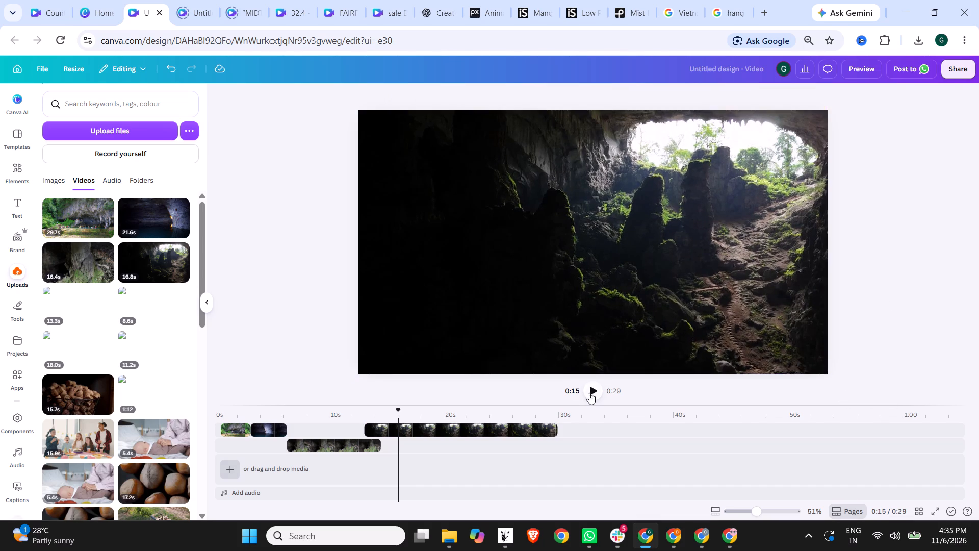
{"action": "left_click", "coordinate": [589, 393]}
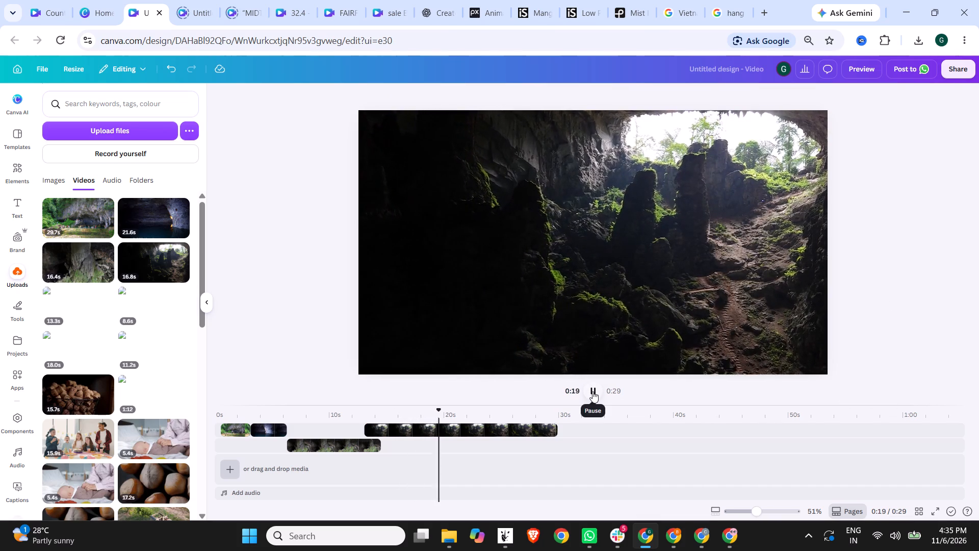
{"action": "left_click", "coordinate": [592, 391]}
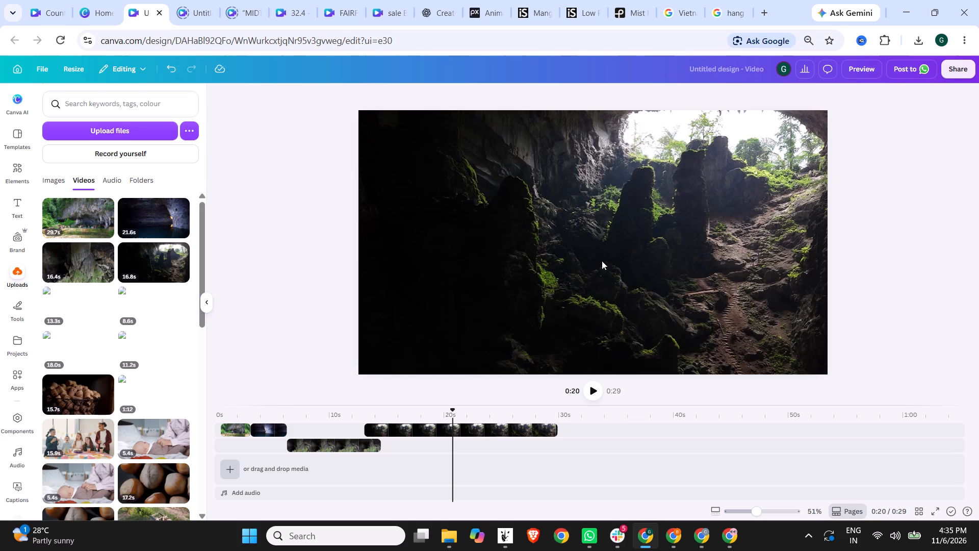
Double the playback speed of the sunlit cave clip.
{"action": "left_click", "coordinate": [512, 434]}
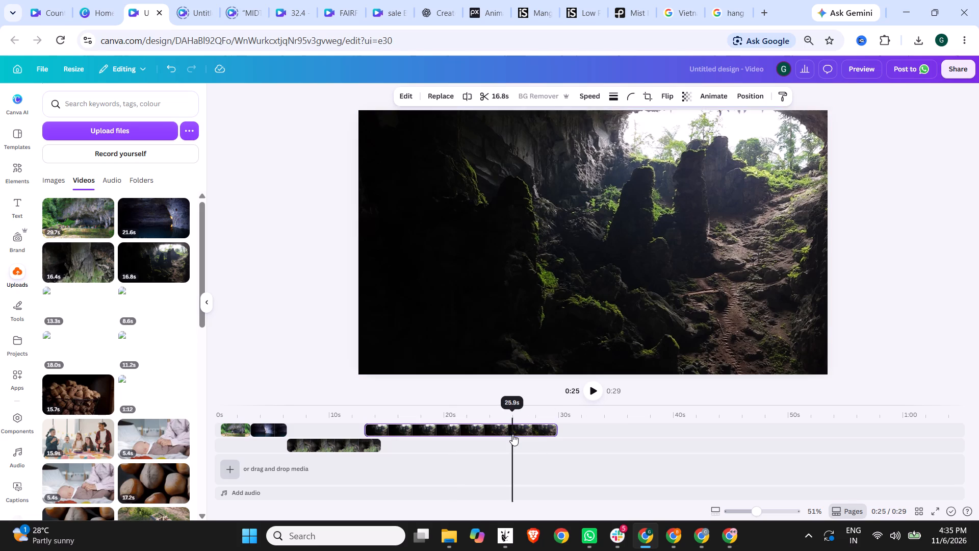
{"action": "left_click", "coordinate": [585, 91]}
{"action": "left_click_drag", "start_coordinate": [572, 136], "coordinate": [649, 133]}
{"action": "left_click", "coordinate": [924, 204]}
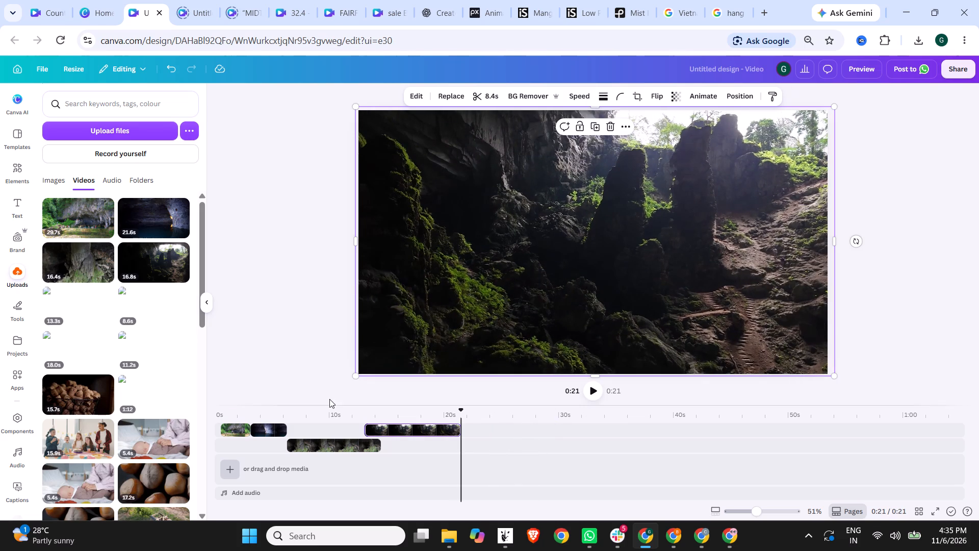
Put the cave entrance clip on the stalagmite clip's track and shift the other clips earlier so consecutive clips overlap across alternating tracks.
{"action": "left_click", "coordinate": [321, 446]}
{"action": "left_click_drag", "start_coordinate": [300, 446], "coordinate": [288, 445]}
{"action": "left_click", "coordinate": [267, 427]}
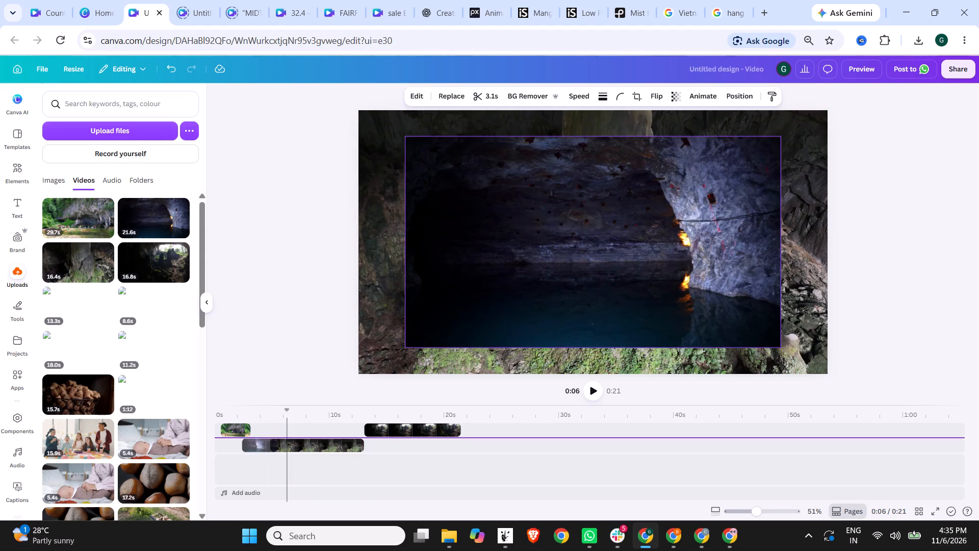
{"action": "left_click_drag", "start_coordinate": [234, 431], "coordinate": [235, 441]}
{"action": "left_click_drag", "start_coordinate": [265, 426], "coordinate": [261, 425]}
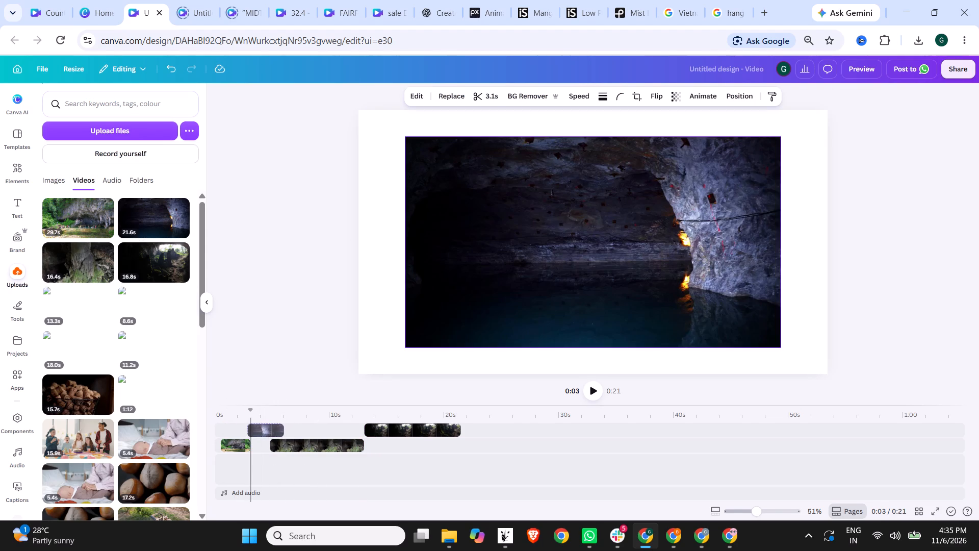
{"action": "left_click_drag", "start_coordinate": [261, 425], "coordinate": [259, 425]}
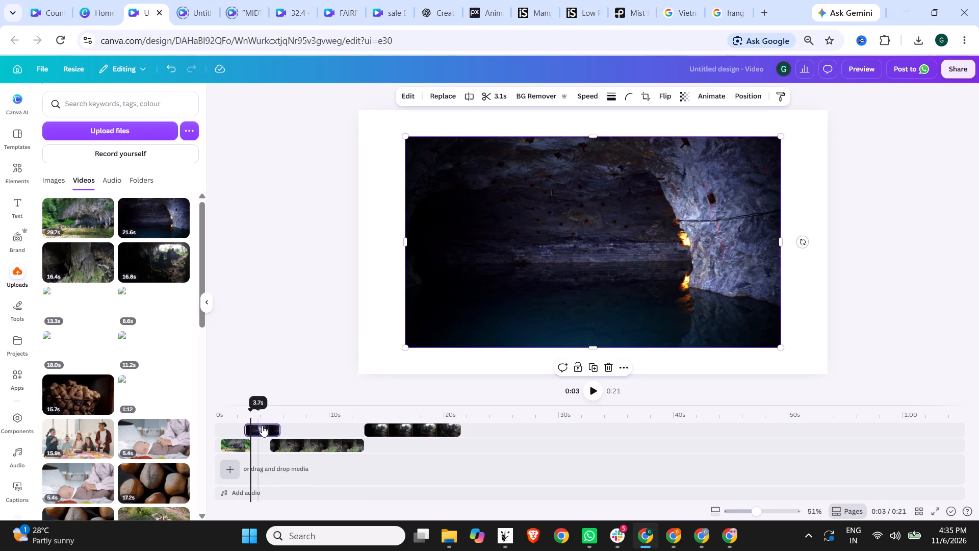
{"action": "left_click_drag", "start_coordinate": [389, 430], "coordinate": [382, 429]}
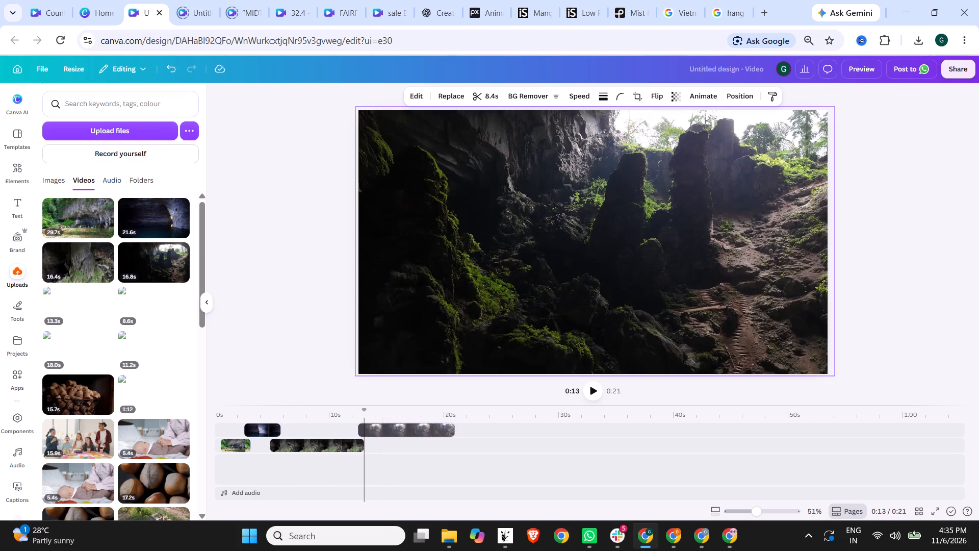
{"action": "left_click_drag", "start_coordinate": [382, 429], "coordinate": [381, 429]}
{"action": "left_click", "coordinate": [336, 448]}
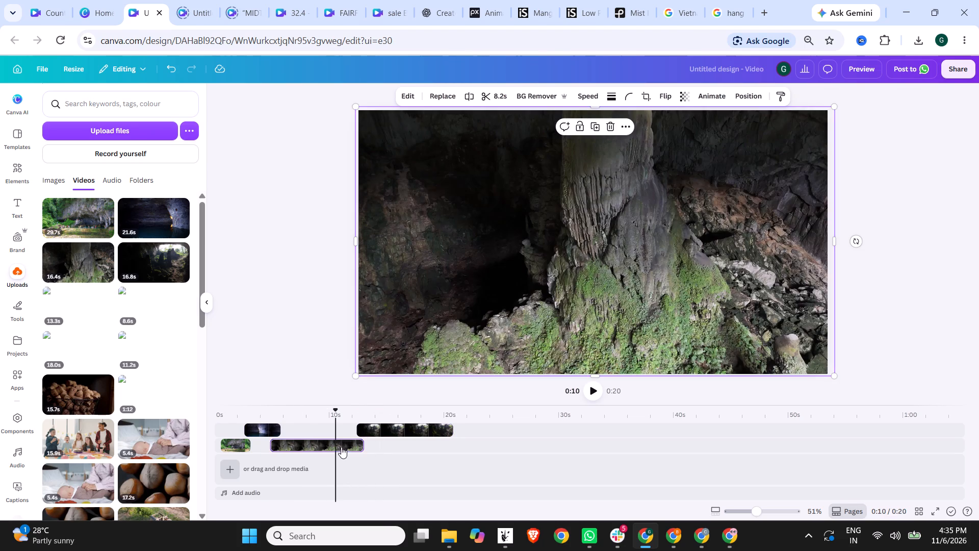
{"action": "left_click_drag", "start_coordinate": [338, 446], "coordinate": [332, 445]}
Shorten the end of the stalagmite clip and move the sunlit cave clip earlier so it slightly overlaps the new end.
{"action": "left_click_drag", "start_coordinate": [356, 445], "coordinate": [345, 445]}
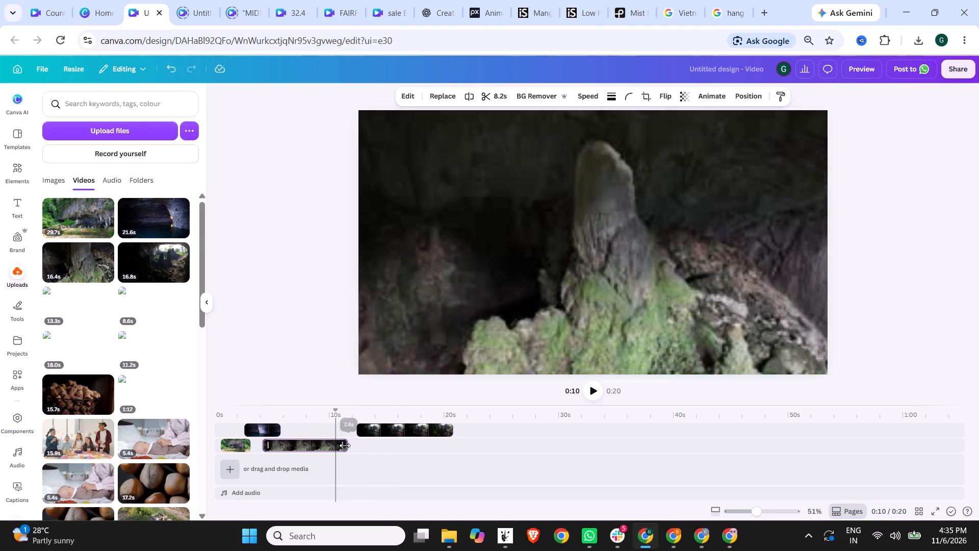
{"action": "left_click_drag", "start_coordinate": [345, 445], "coordinate": [323, 445]}
{"action": "left_click_drag", "start_coordinate": [403, 430], "coordinate": [356, 431]}
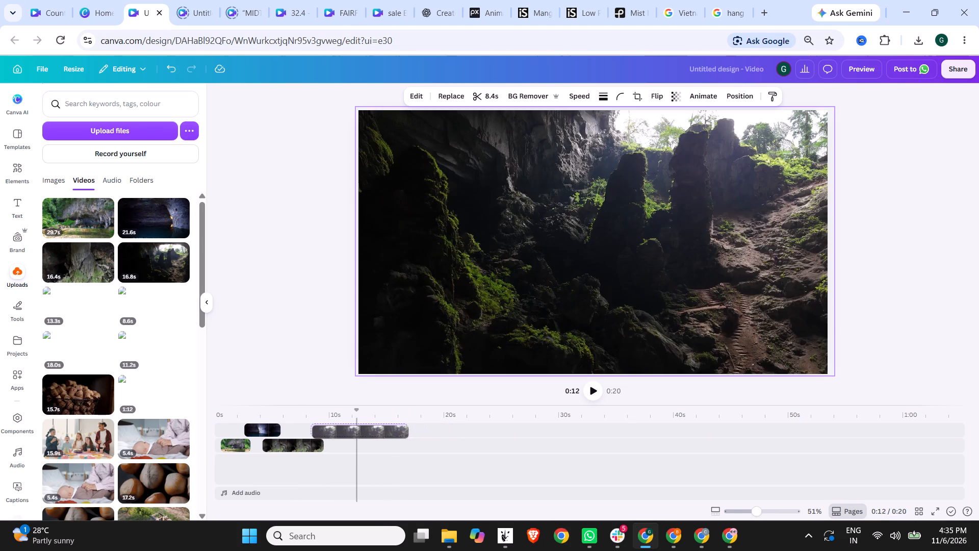
{"action": "left_click_drag", "start_coordinate": [356, 431], "coordinate": [364, 428]}
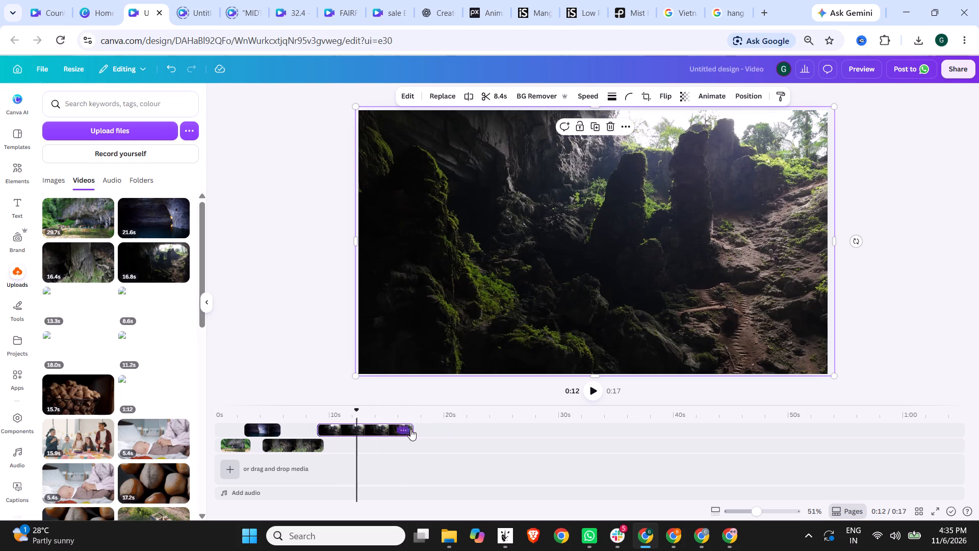
{"action": "left_click_drag", "start_coordinate": [414, 429], "coordinate": [407, 427]}
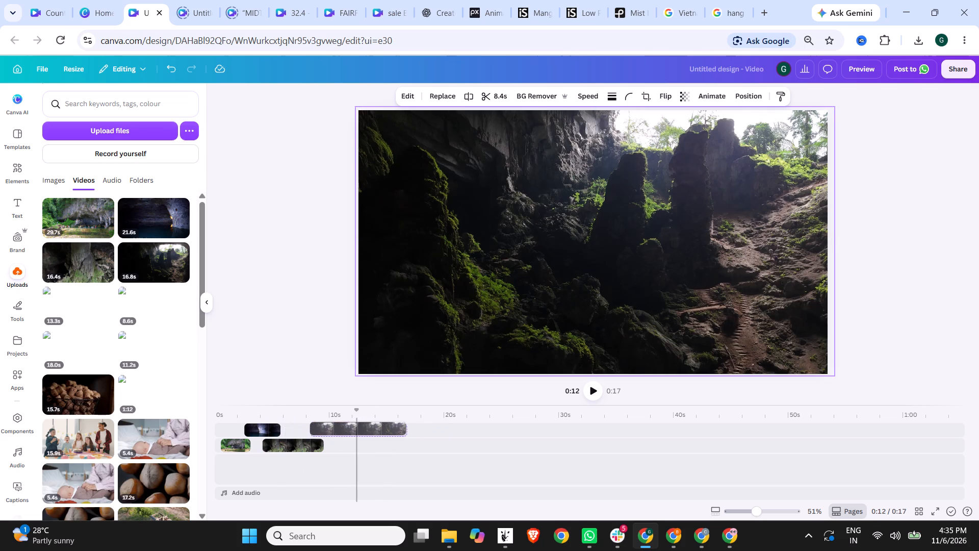
{"action": "left_click_drag", "start_coordinate": [407, 427], "coordinate": [407, 429]}
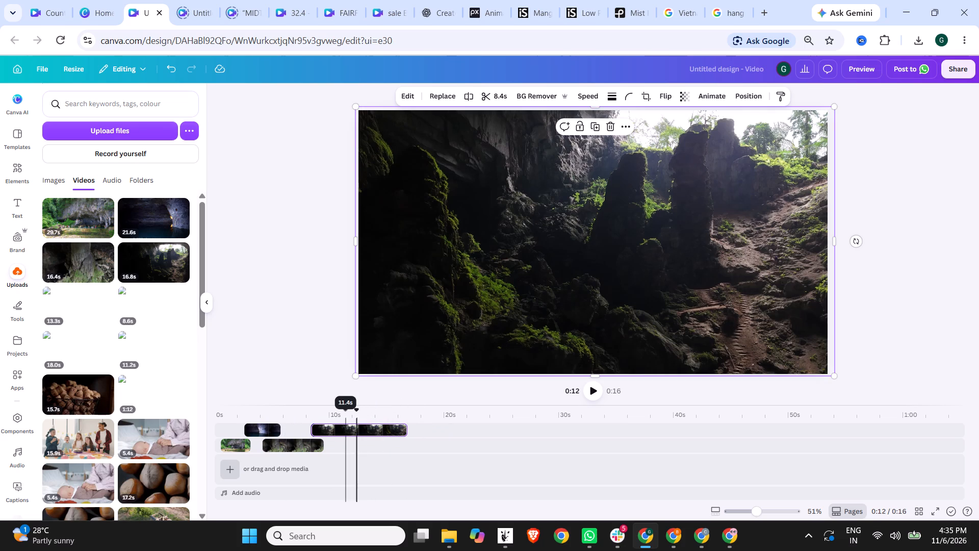
Find a cut point in the sunlit cave clip at about 12 s on the timeline and trim the clip's end to 3.6 s.
{"action": "left_click", "coordinate": [365, 415]}
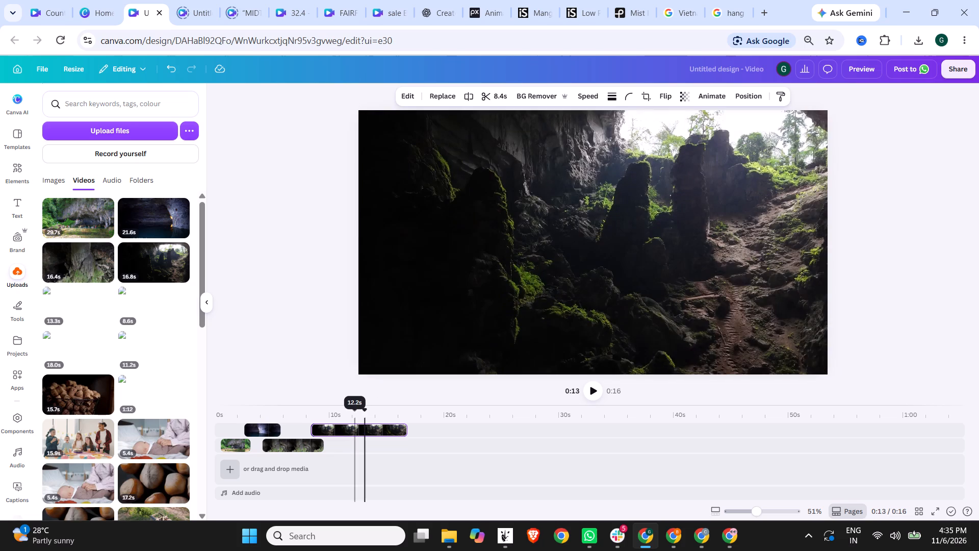
{"action": "left_click", "coordinate": [352, 415]}
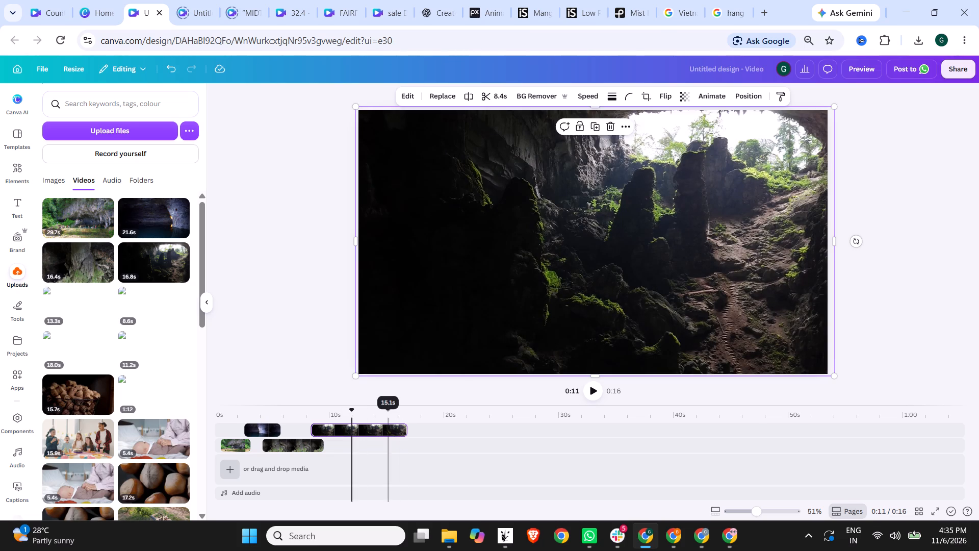
{"action": "left_click", "coordinate": [389, 417]}
{"action": "left_click", "coordinate": [395, 415]}
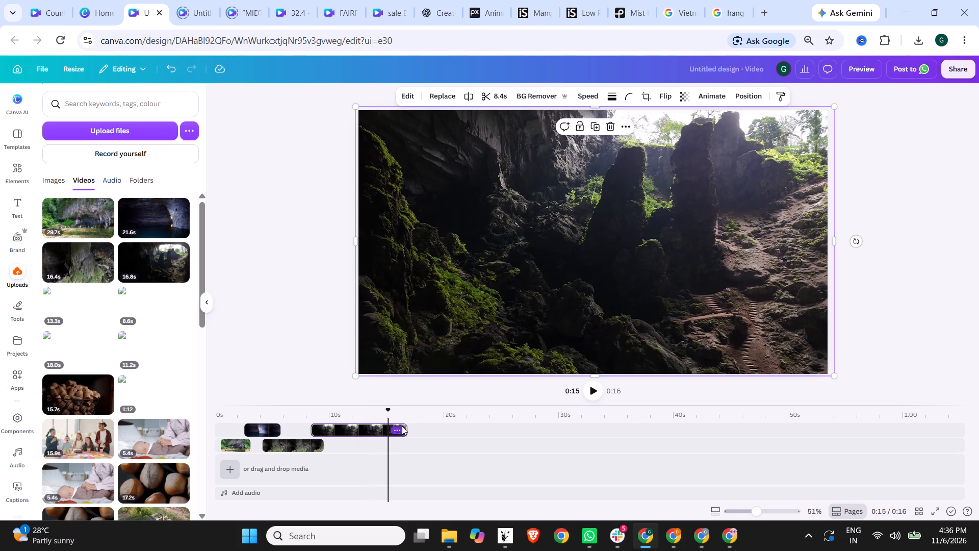
{"action": "left_click", "coordinate": [353, 413]}
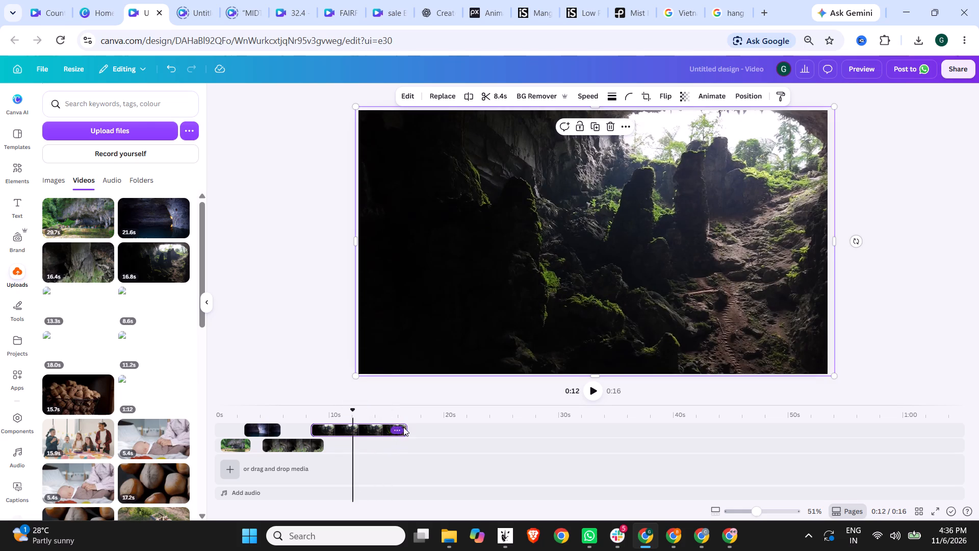
{"action": "left_click_drag", "start_coordinate": [404, 427], "coordinate": [354, 427]}
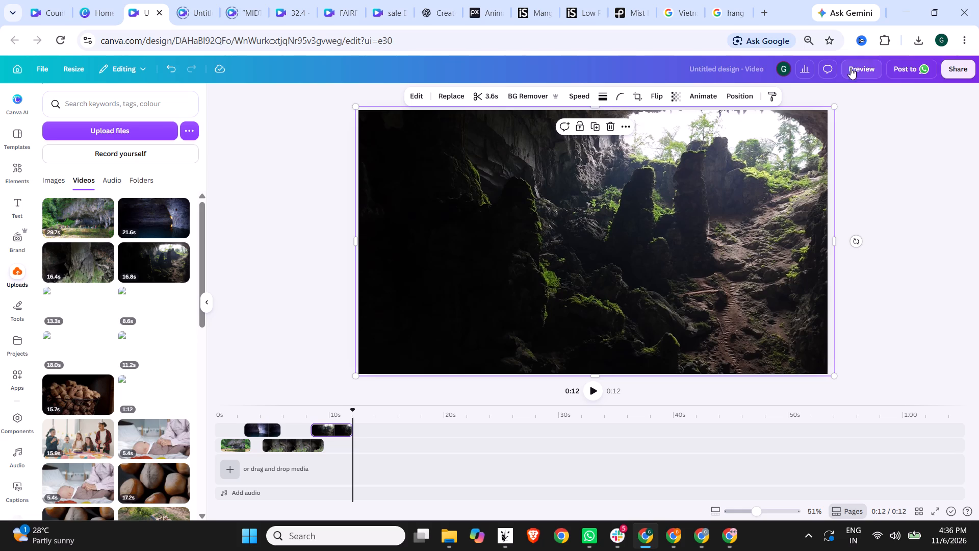
Preview the assembled video, rechecking the change from the cave entrance clip to the dark lake clip.
{"action": "left_click", "coordinate": [851, 68]}
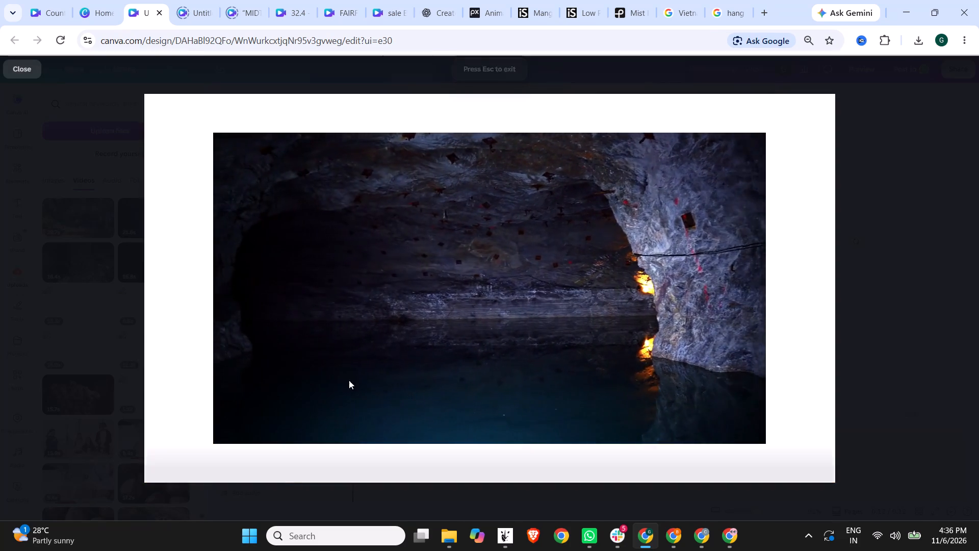
{"action": "left_click_drag", "start_coordinate": [235, 466], "coordinate": [130, 466]}
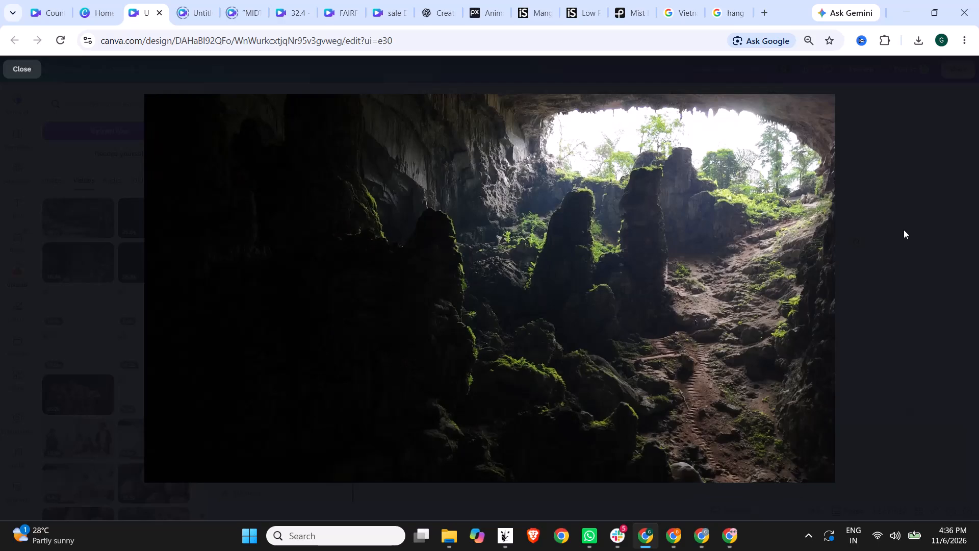
{"action": "left_click", "coordinate": [305, 470]}
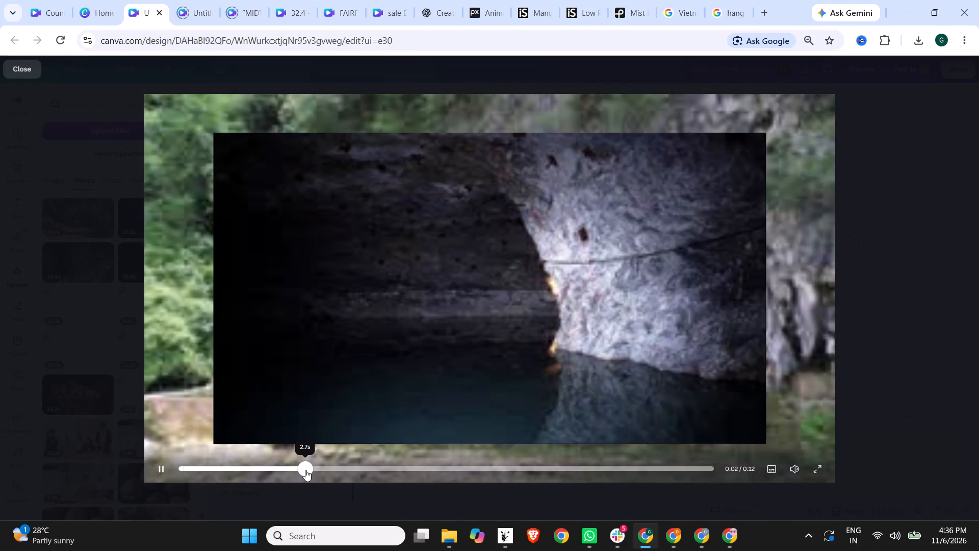
{"action": "left_click", "coordinate": [266, 463]}
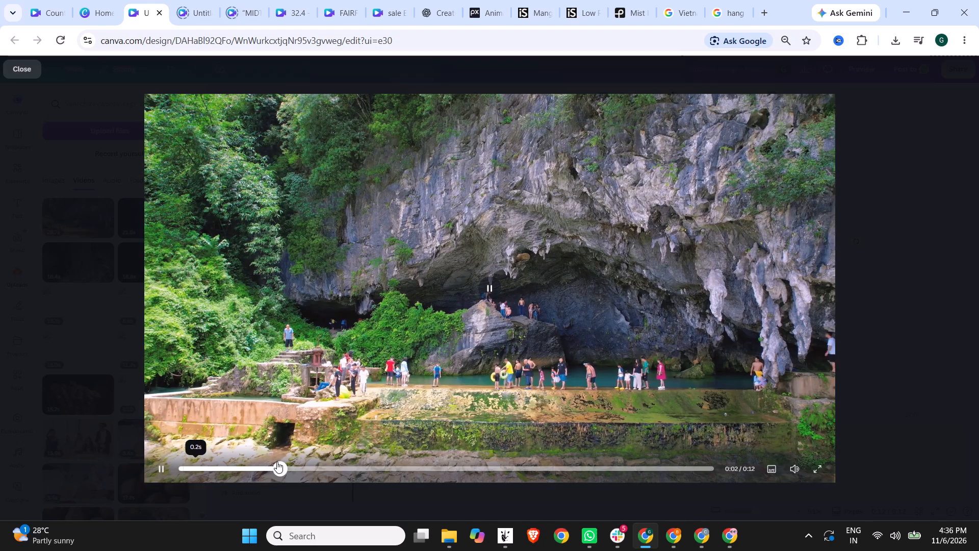
{"action": "left_click", "coordinate": [7, 311]}
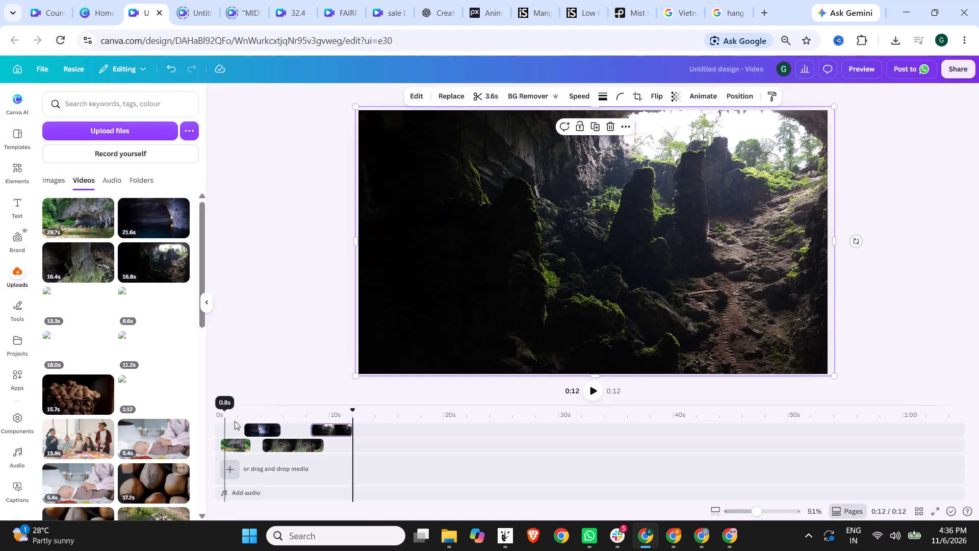
Reposition and enlarge the dark cave lake clip to about 1,959 × 1,102 so it fills the whole canvas.
{"action": "left_click", "coordinate": [255, 417]}
{"action": "left_click", "coordinate": [679, 224]}
{"action": "left_click_drag", "start_coordinate": [642, 231], "coordinate": [635, 228]}
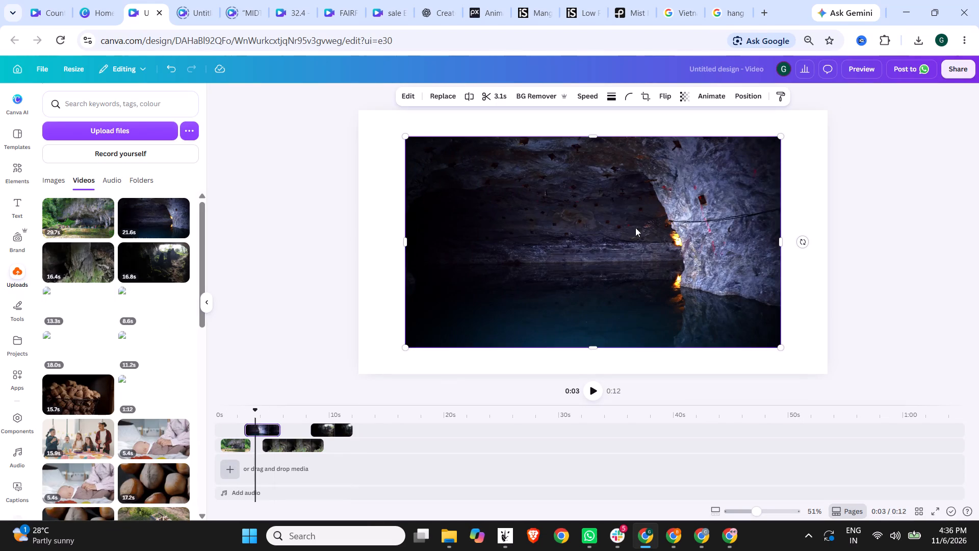
{"action": "left_click_drag", "start_coordinate": [635, 228], "coordinate": [591, 202]}
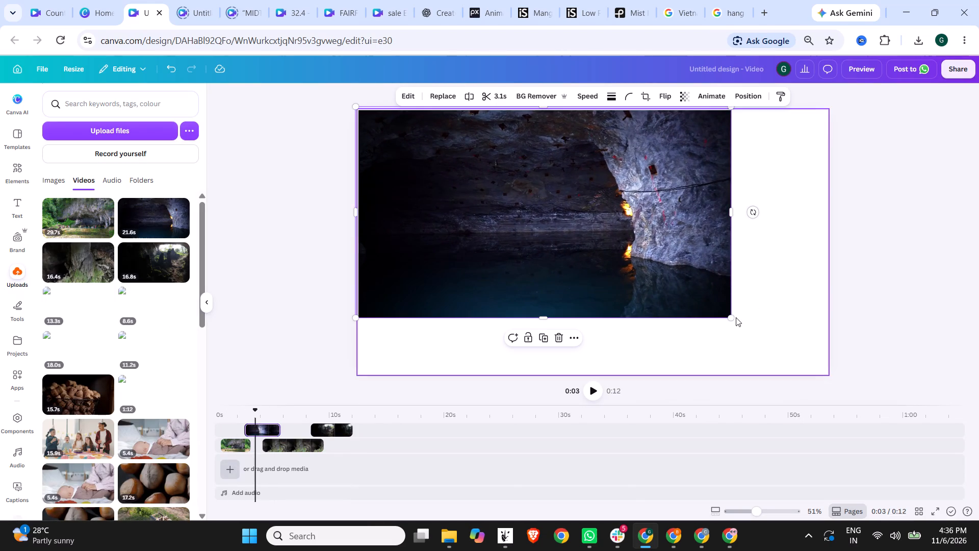
{"action": "left_click_drag", "start_coordinate": [732, 318], "coordinate": [836, 372]}
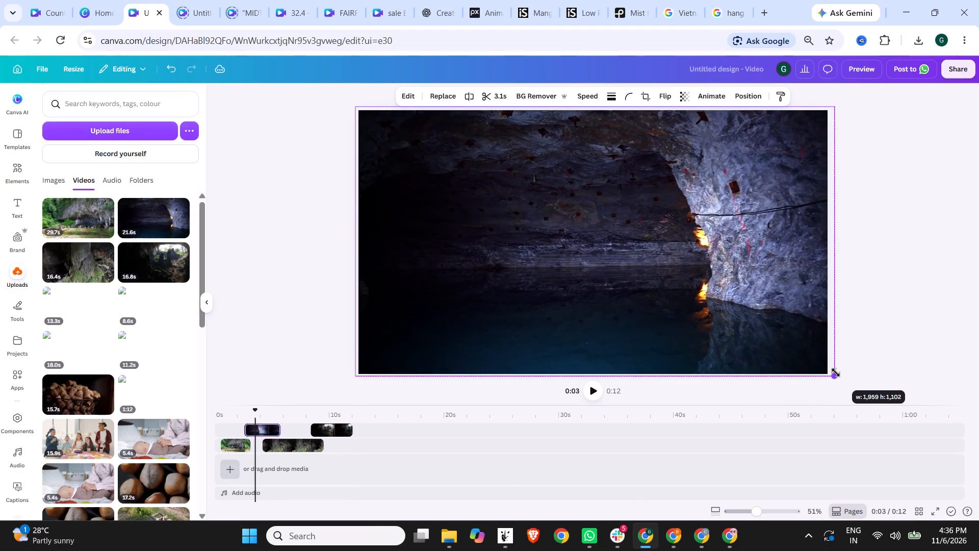
Fine-tune the size of the dark cave lake clip so it still covers the whole canvas.
{"action": "left_click_drag", "start_coordinate": [836, 372], "coordinate": [834, 372]}
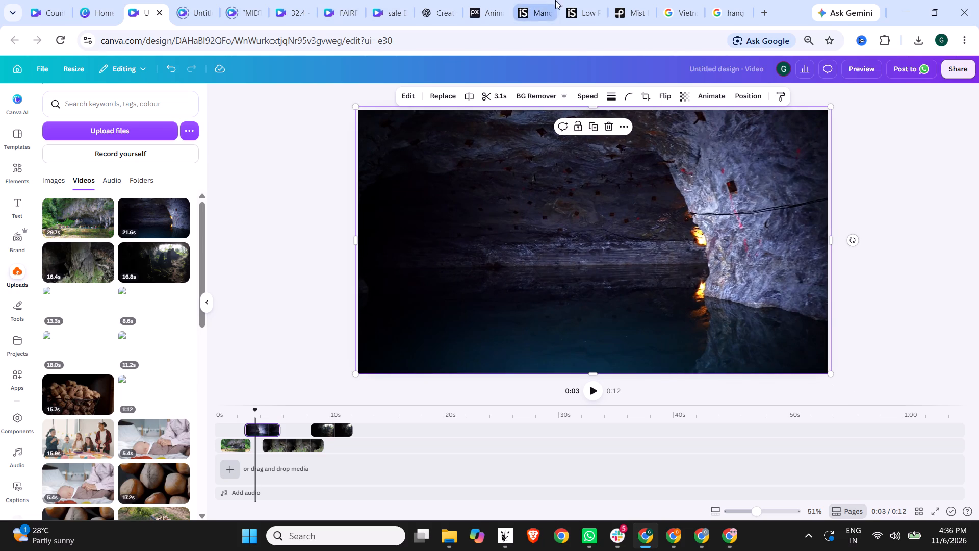
Switch to Pexels, search videos for "large cave" and browse the results for another usable cave clip.
{"action": "left_click", "coordinate": [588, 0]}
{"action": "left_click", "coordinate": [544, 0]}
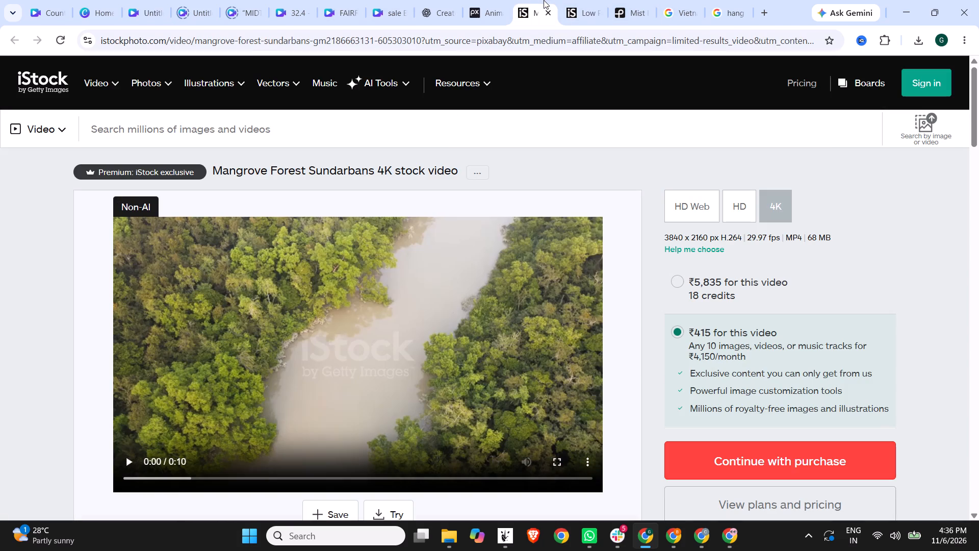
{"action": "left_click", "coordinate": [634, 0]}
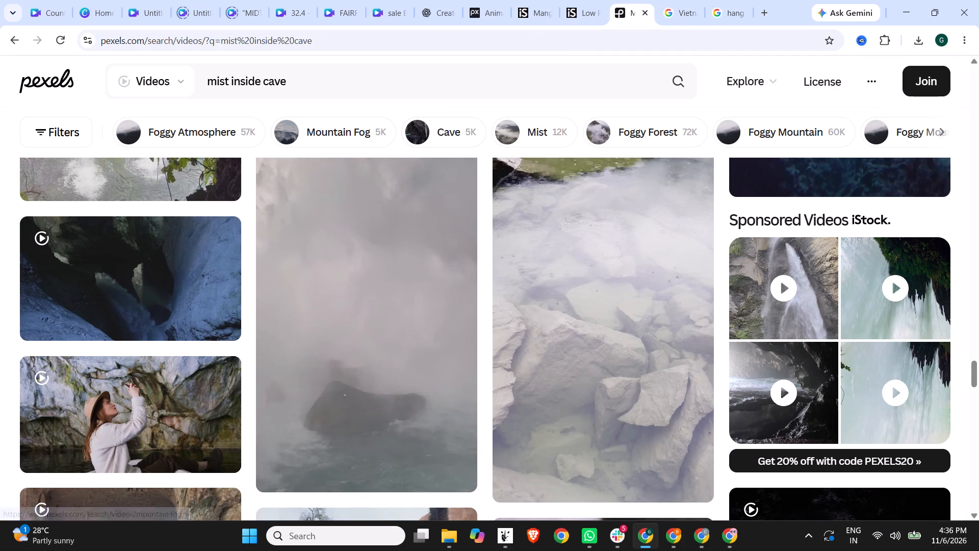
{"action": "left_click_drag", "start_coordinate": [321, 81], "coordinate": [89, 82]}
{"action": "type", "text": "Cave"}
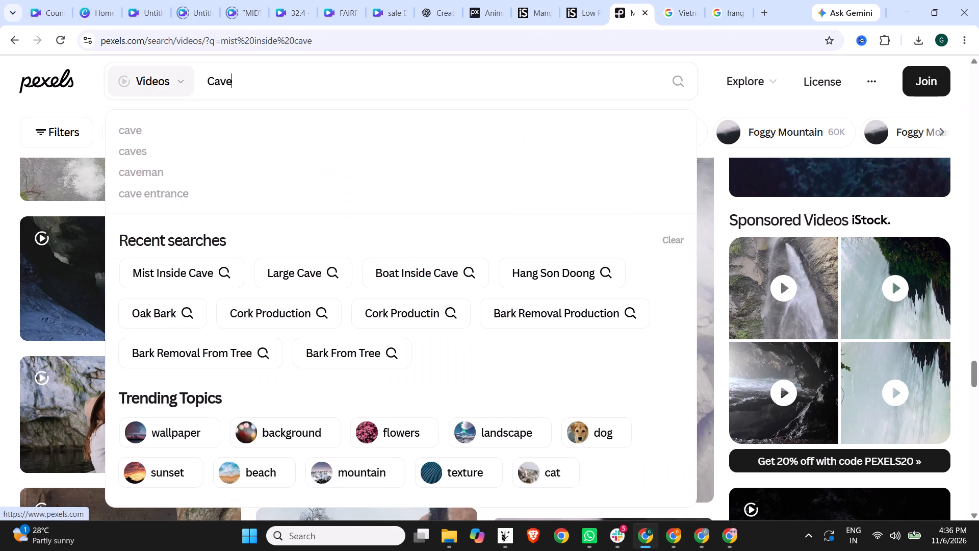
{"action": "left_click", "coordinate": [299, 274]}
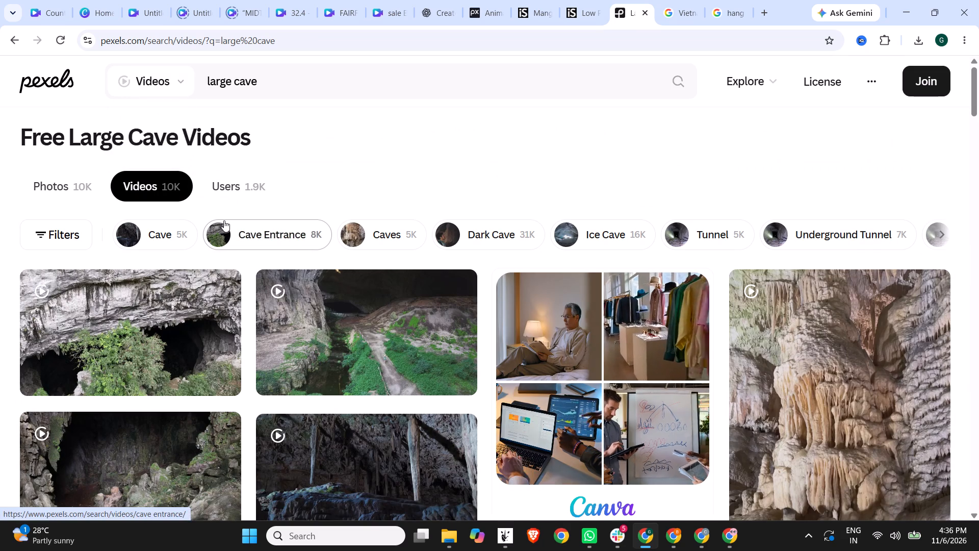
{"action": "scroll", "coordinate": [162, 296], "scroll_direction": "down", "scroll_amount": 2}
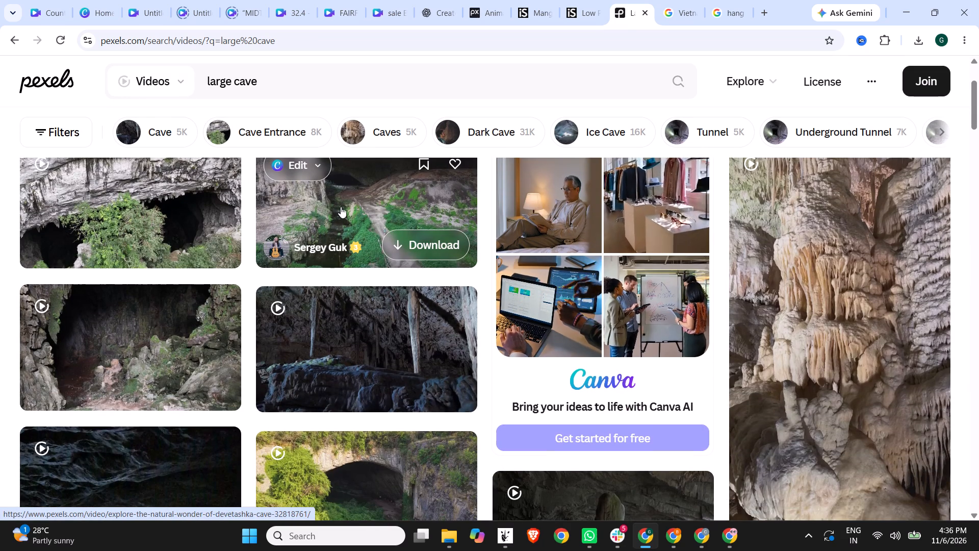
{"action": "scroll", "coordinate": [341, 207], "scroll_direction": "down", "scroll_amount": 4}
{"action": "scroll", "coordinate": [148, 295], "scroll_direction": "down", "scroll_amount": 4}
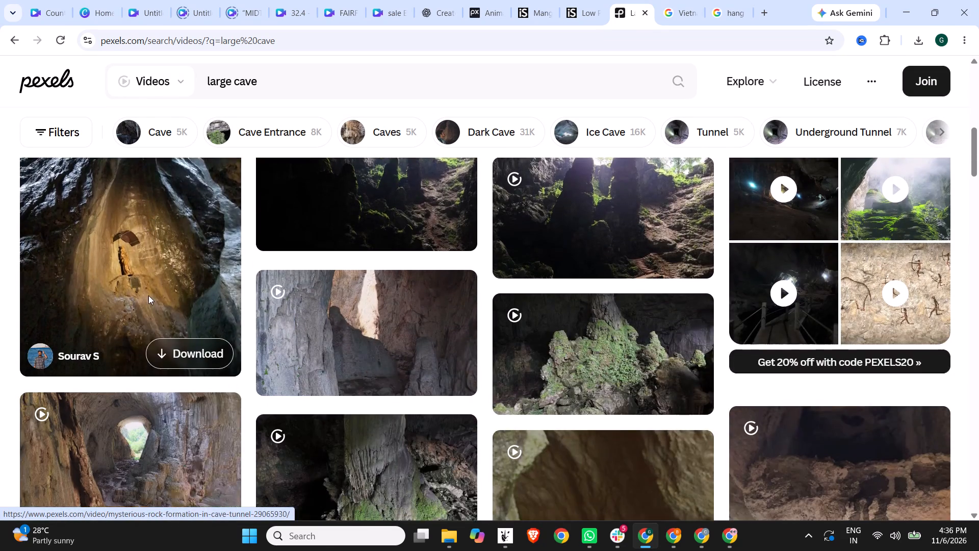
{"action": "scroll", "coordinate": [148, 295], "scroll_direction": "down", "scroll_amount": 7}
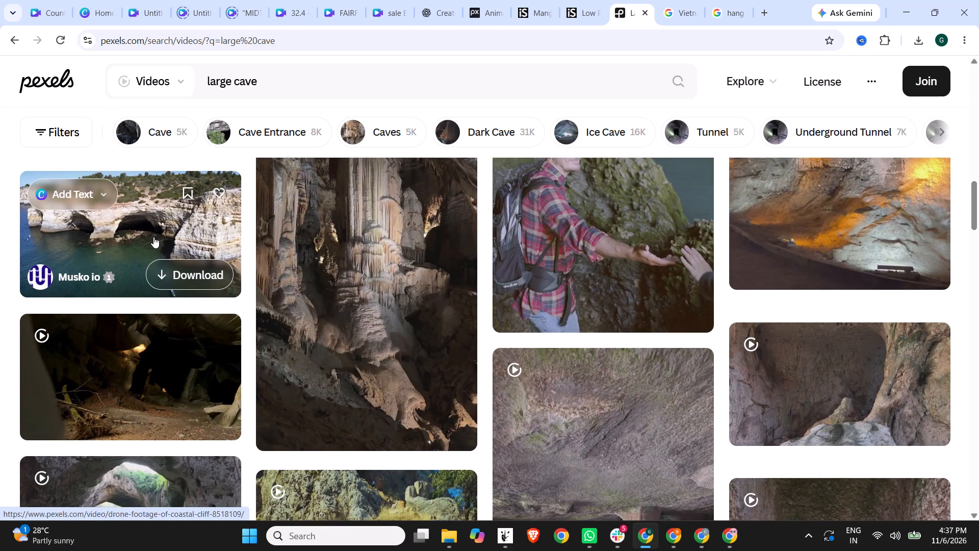
{"action": "scroll", "coordinate": [601, 252], "scroll_direction": "down", "scroll_amount": 5}
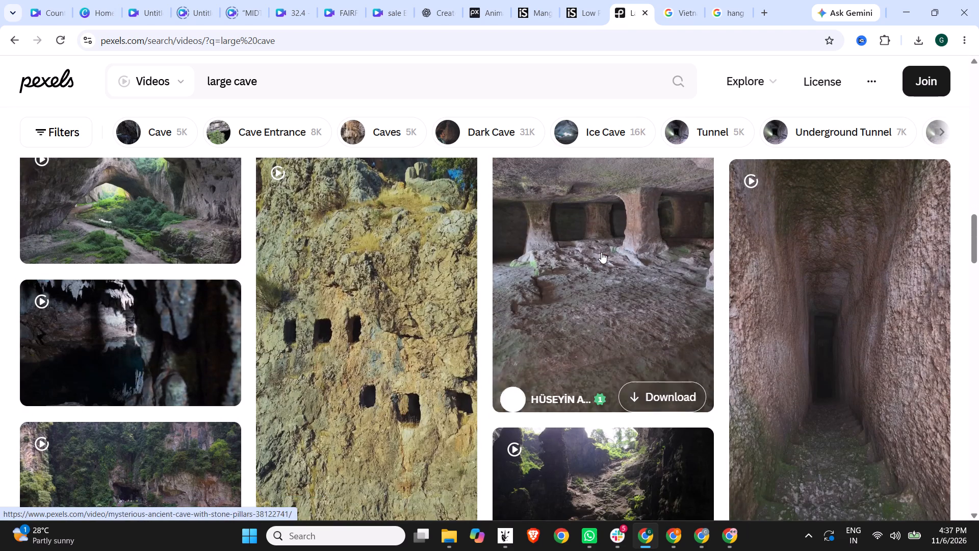
Browse Pexels "cave entrance" videos, previewing the LayG Traveller clip of the cave mouth below a forested cliff.
{"action": "left_click", "coordinate": [258, 142]}
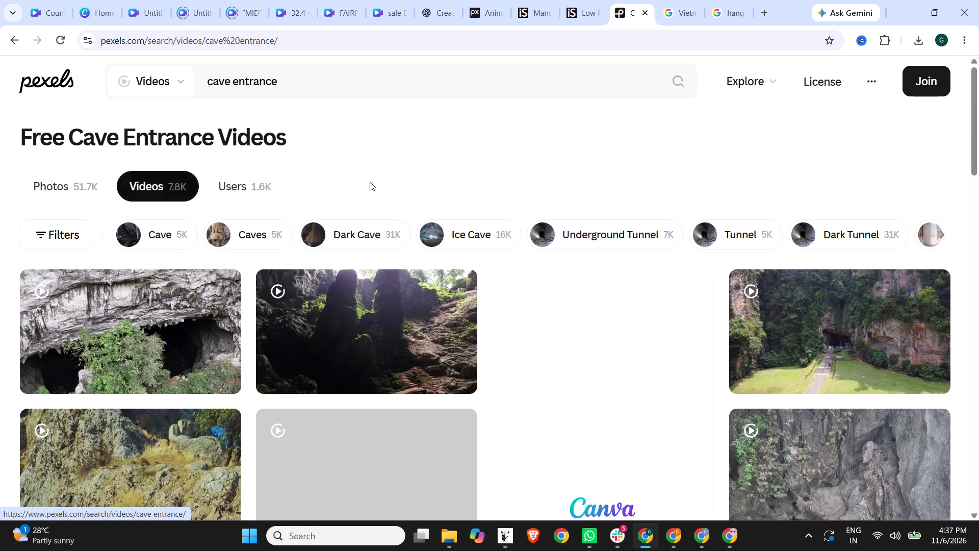
{"action": "scroll", "coordinate": [370, 182], "scroll_direction": "down", "scroll_amount": 3}
{"action": "scroll", "coordinate": [377, 189], "scroll_direction": "up", "scroll_amount": 3}
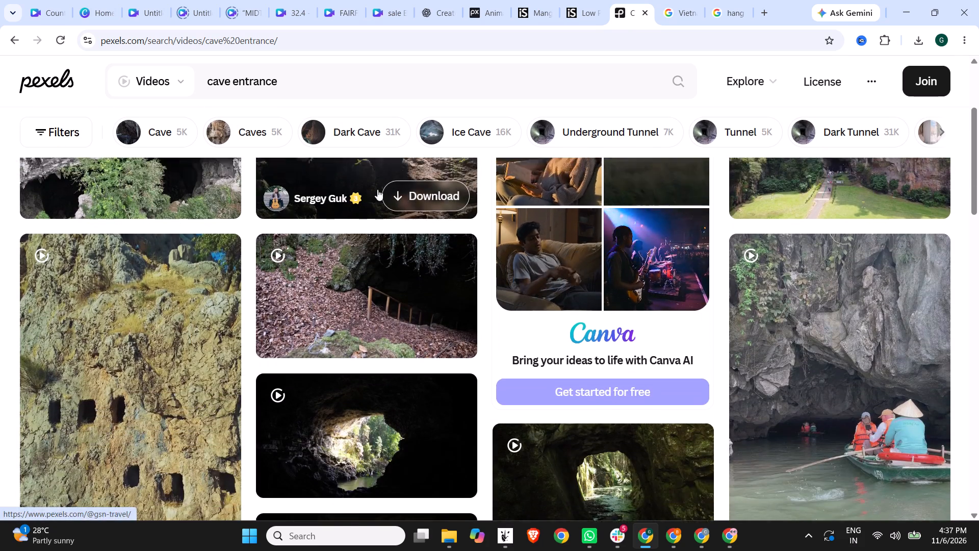
{"action": "left_click", "coordinate": [863, 333]}
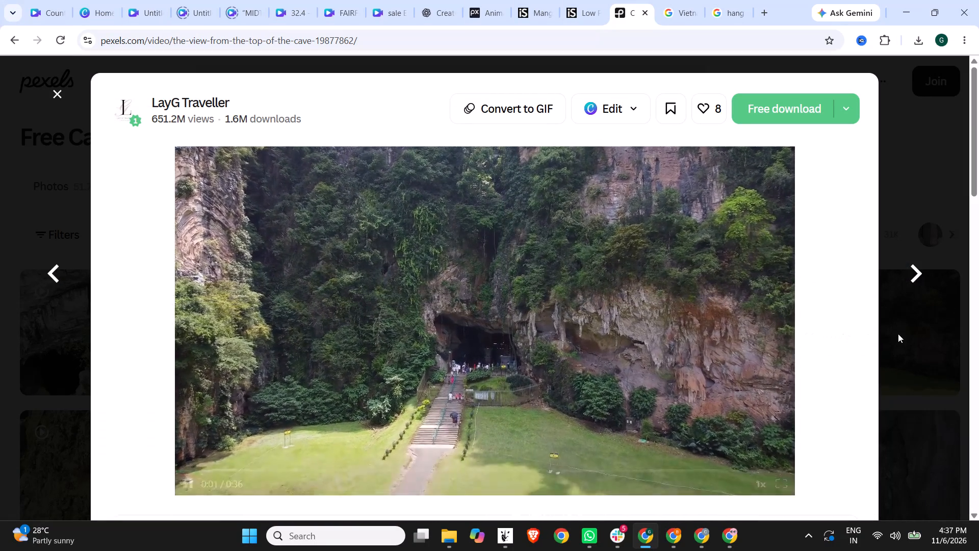
{"action": "left_click", "coordinate": [898, 334]}
{"action": "scroll", "coordinate": [852, 329], "scroll_direction": "down", "scroll_amount": 3}
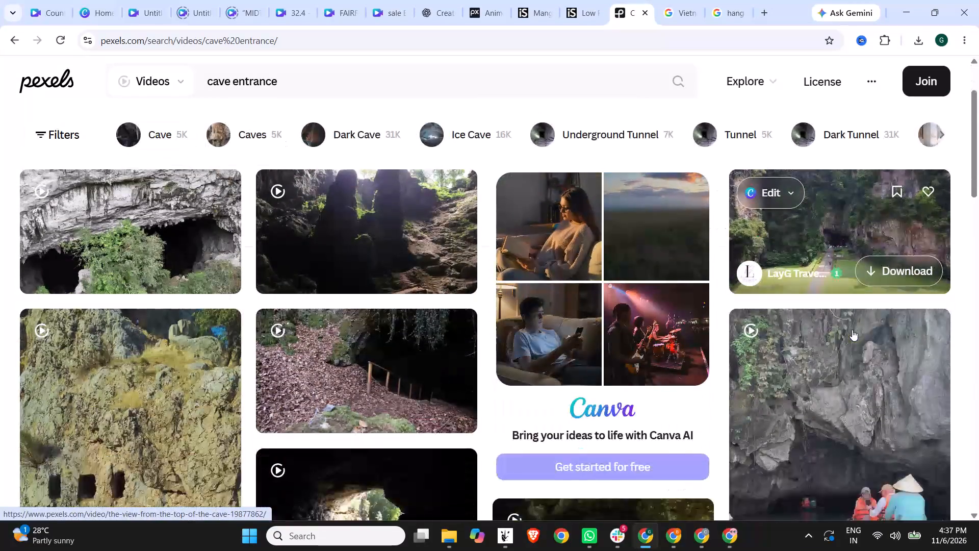
{"action": "scroll", "coordinate": [822, 328], "scroll_direction": "down", "scroll_amount": 2}
{"action": "scroll", "coordinate": [786, 307], "scroll_direction": "down", "scroll_amount": 1}
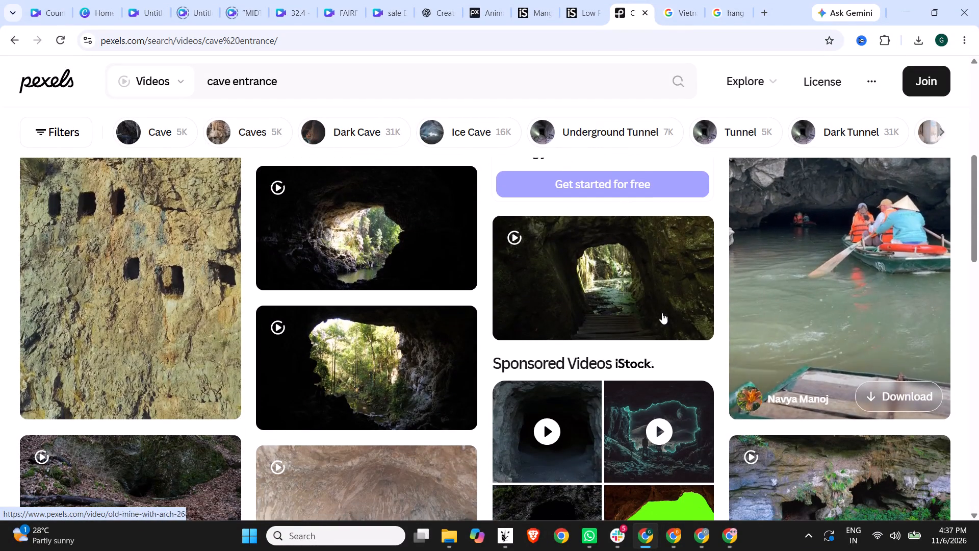
{"action": "scroll", "coordinate": [574, 280], "scroll_direction": "down", "scroll_amount": 3}
{"action": "scroll", "coordinate": [331, 286], "scroll_direction": "down", "scroll_amount": 4}
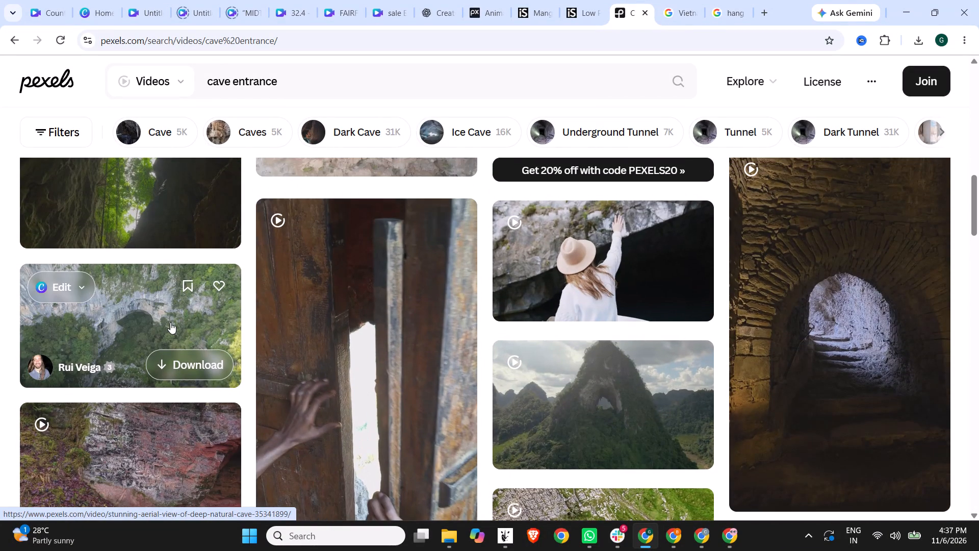
{"action": "scroll", "coordinate": [169, 322], "scroll_direction": "down", "scroll_amount": 4}
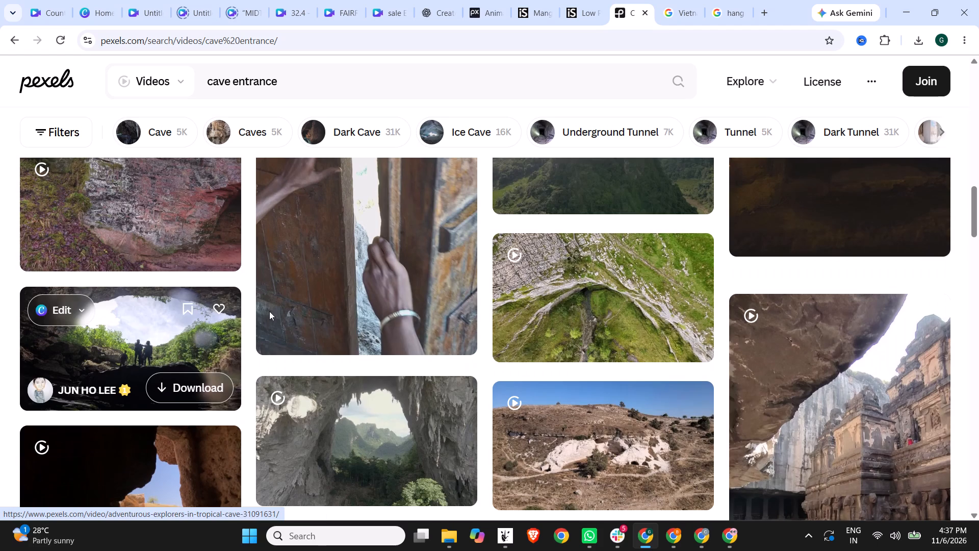
Preview the aerial limestone gorge clip with its details, and look through the remaining cave entrance videos.
{"action": "left_click", "coordinate": [632, 294]}
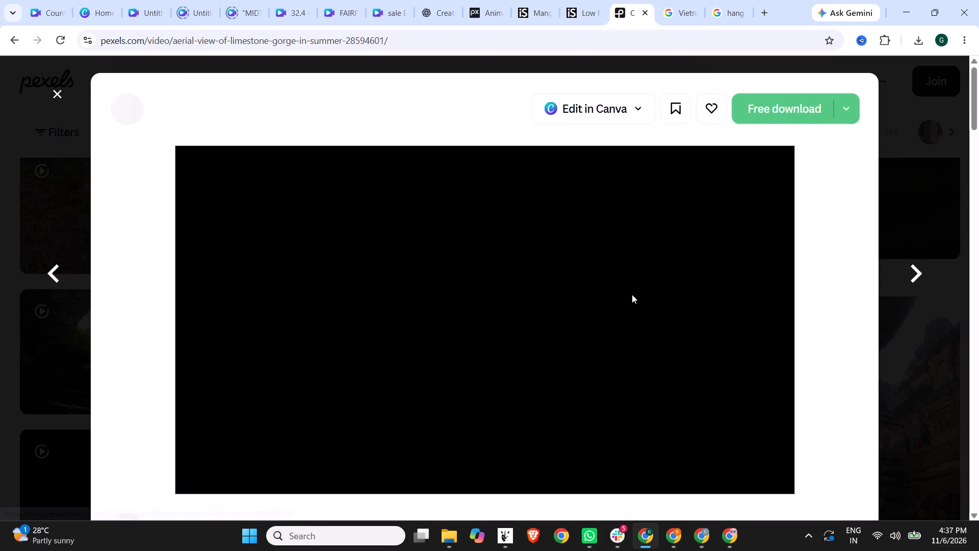
{"action": "scroll", "coordinate": [632, 294], "scroll_direction": "down", "scroll_amount": 3}
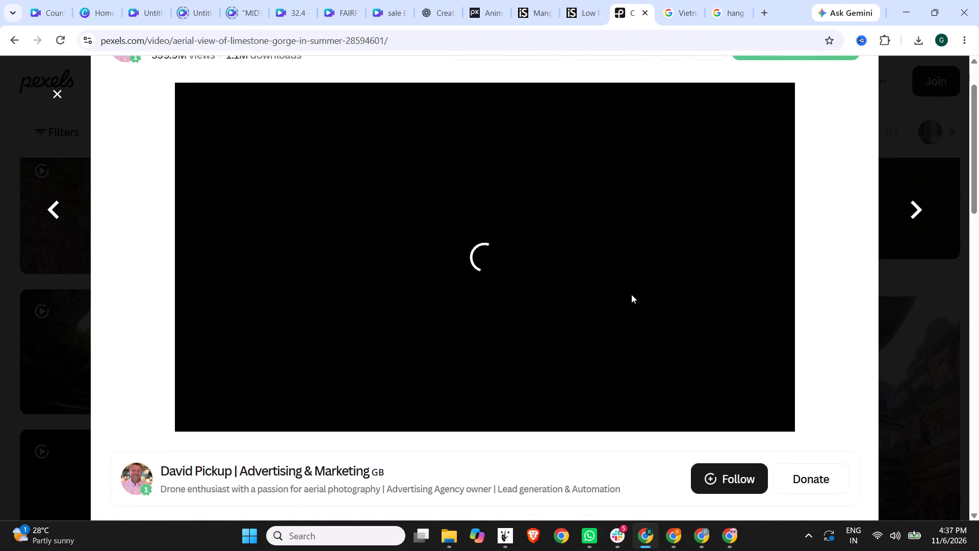
{"action": "scroll", "coordinate": [631, 294], "scroll_direction": "down", "scroll_amount": 1}
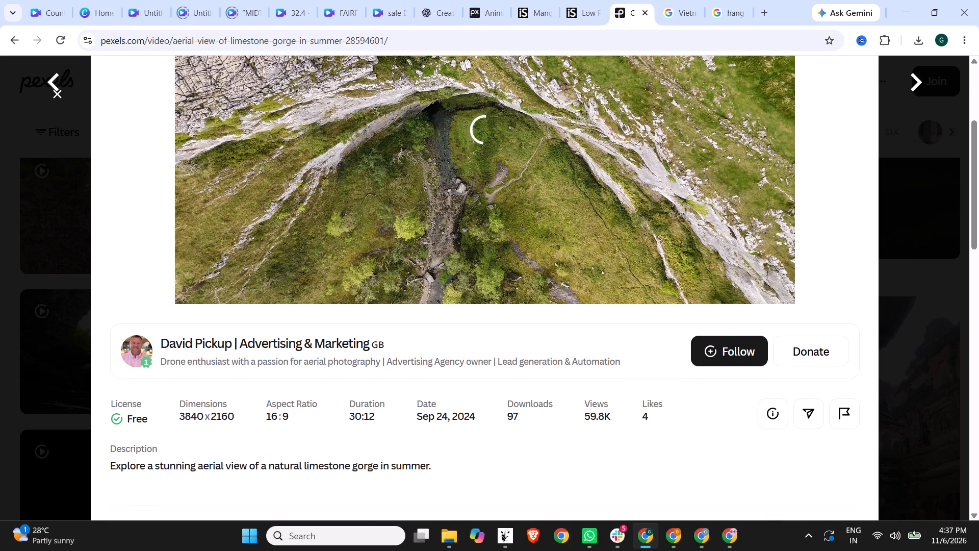
{"action": "scroll", "coordinate": [631, 294], "scroll_direction": "up", "scroll_amount": 1}
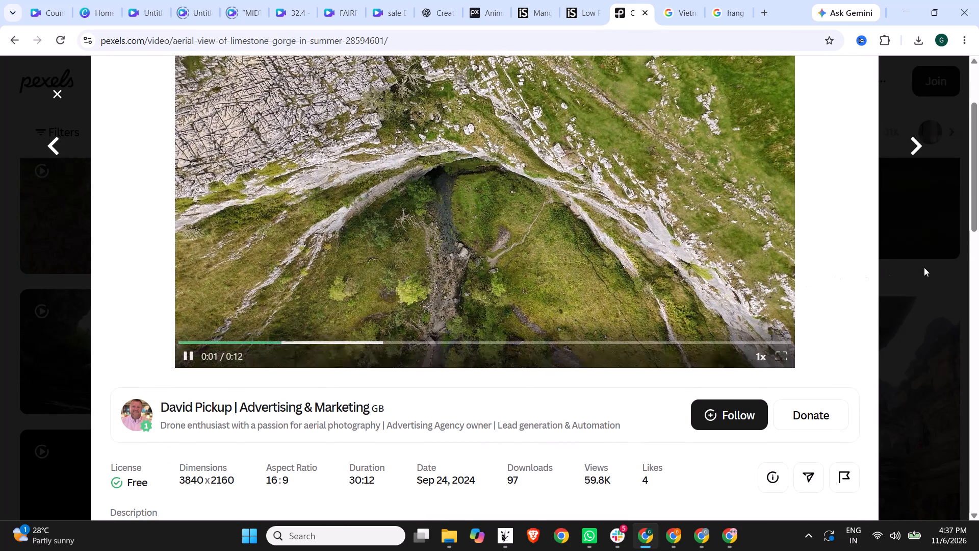
{"action": "left_click", "coordinate": [890, 262]}
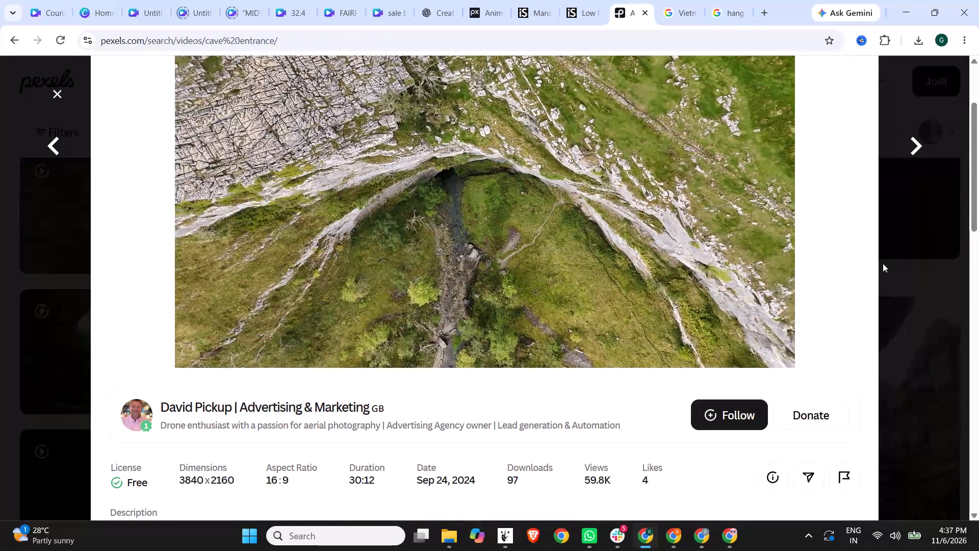
{"action": "scroll", "coordinate": [836, 271], "scroll_direction": "down", "scroll_amount": 3}
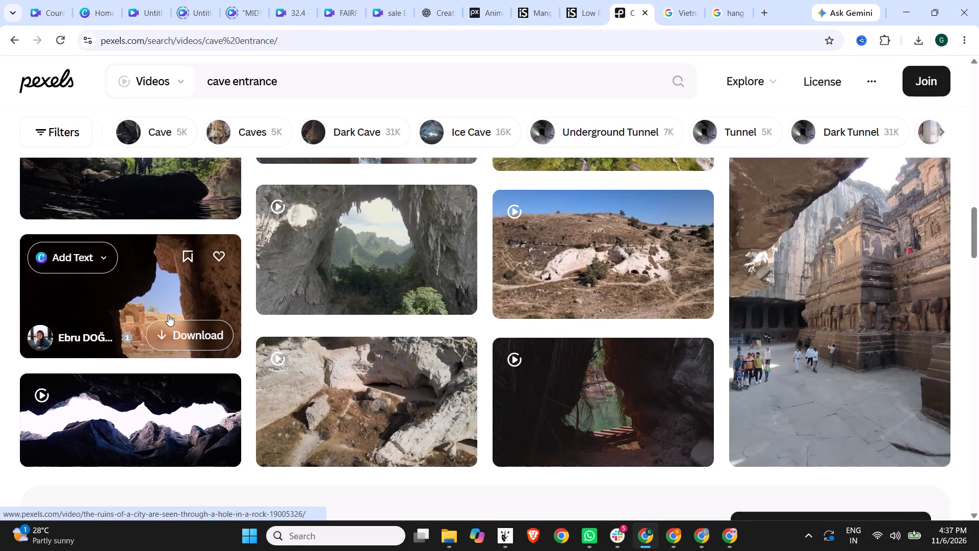
{"action": "scroll", "coordinate": [287, 320], "scroll_direction": "down", "scroll_amount": 9}
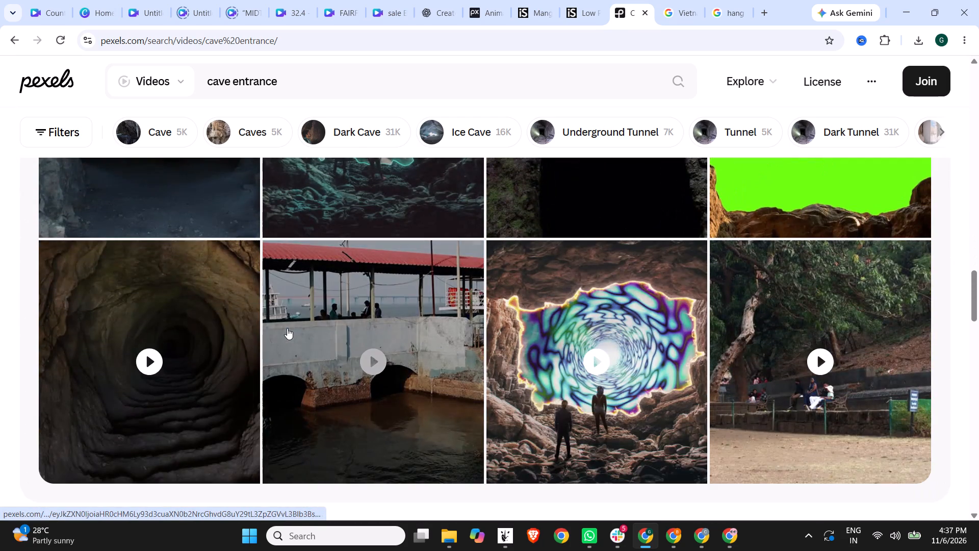
Go to the Google results for "hang son doong" and switch from video to image results.
{"action": "left_click", "coordinate": [713, 0]}
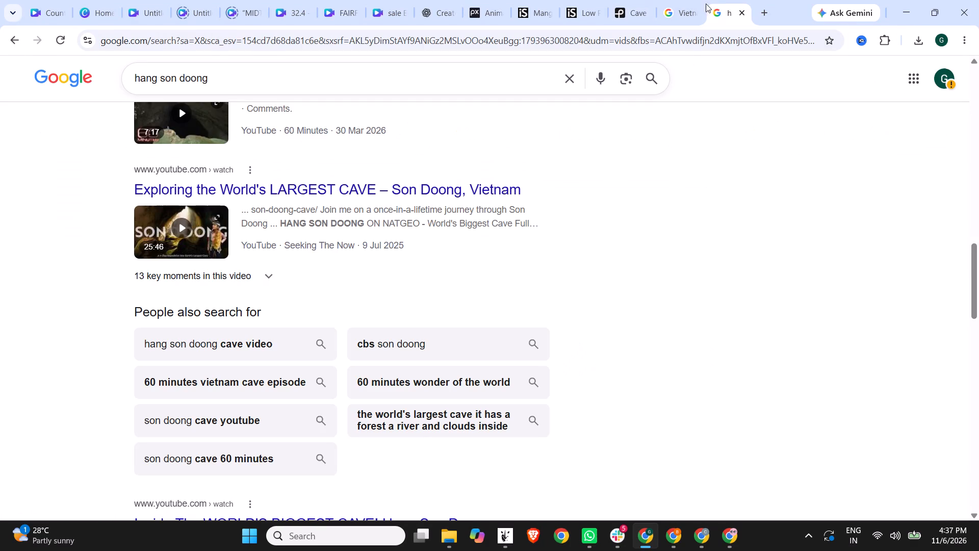
{"action": "scroll", "coordinate": [291, 286], "scroll_direction": "up", "scroll_amount": 4}
{"action": "scroll", "coordinate": [285, 277], "scroll_direction": "down", "scroll_amount": 1}
{"action": "scroll", "coordinate": [281, 274], "scroll_direction": "up", "scroll_amount": 2}
{"action": "scroll", "coordinate": [204, 111], "scroll_direction": "up", "scroll_amount": 20}
{"action": "scroll", "coordinate": [204, 111], "scroll_direction": "up", "scroll_amount": 1}
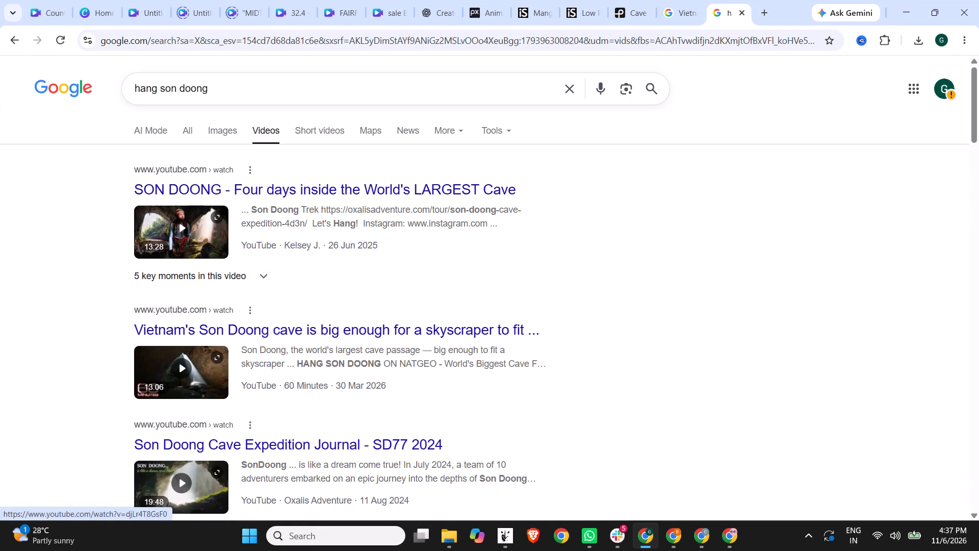
{"action": "left_click", "coordinate": [222, 132]}
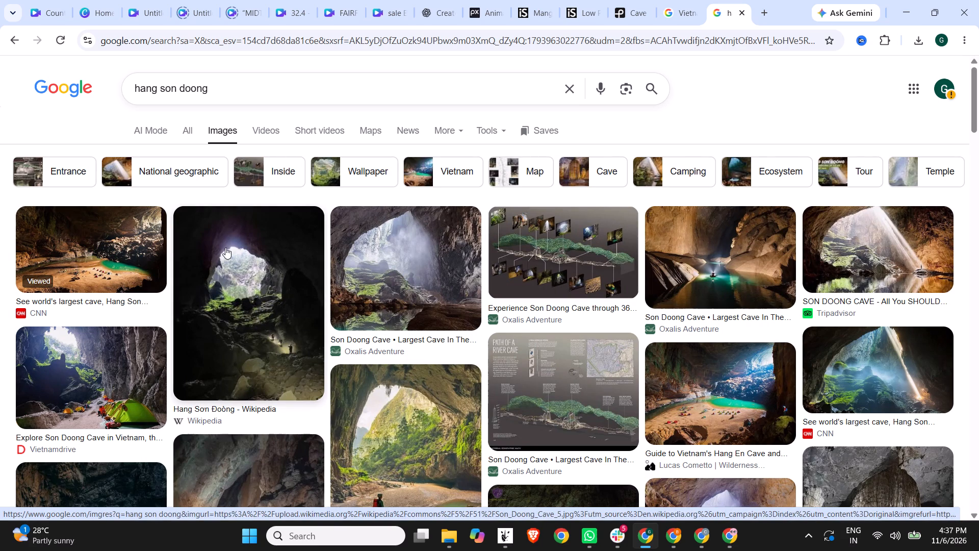
Compare Hang Son Doong photos, previewing the Martin Edström, Reddit and Vietnam.travel images and related pictures.
{"action": "scroll", "coordinate": [511, 239], "scroll_direction": "down", "scroll_amount": 3}
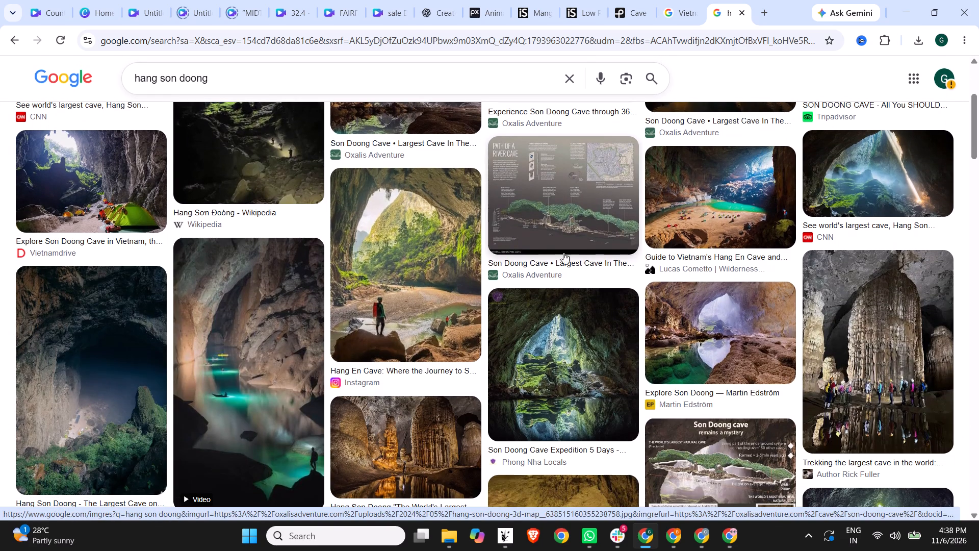
{"action": "left_click", "coordinate": [739, 328]}
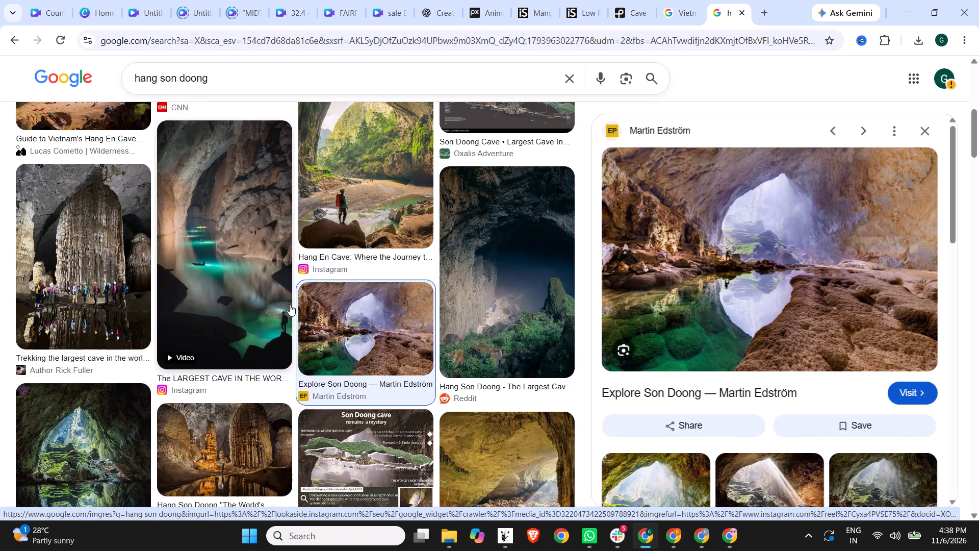
{"action": "left_click", "coordinate": [501, 304]}
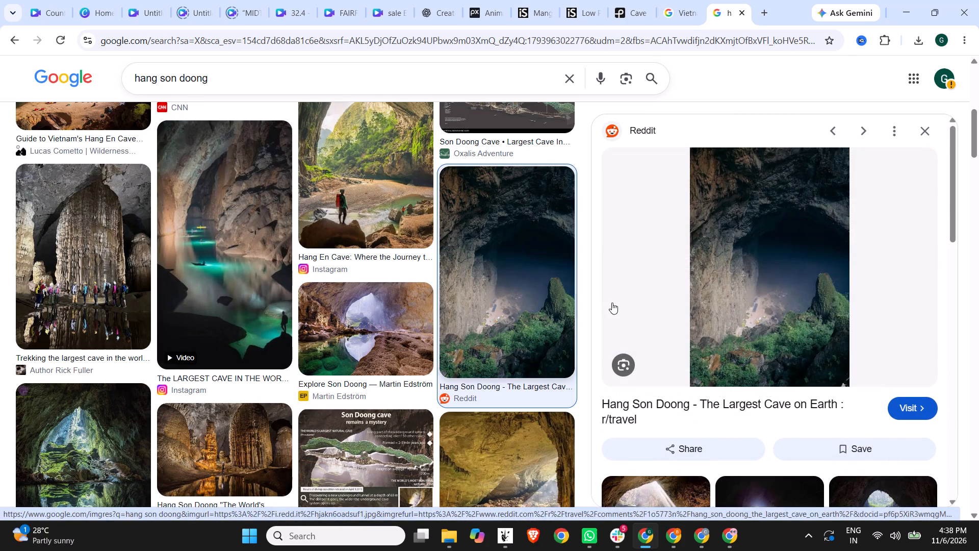
{"action": "scroll", "coordinate": [900, 305], "scroll_direction": "down", "scroll_amount": 4}
{"action": "scroll", "coordinate": [649, 380], "scroll_direction": "down", "scroll_amount": 3}
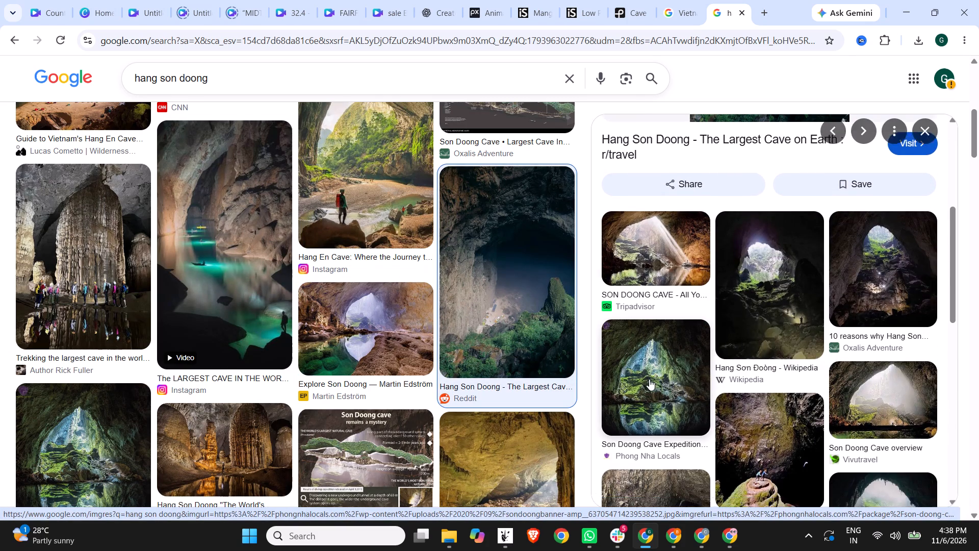
{"action": "scroll", "coordinate": [649, 379], "scroll_direction": "down", "scroll_amount": 1}
{"action": "scroll", "coordinate": [383, 359], "scroll_direction": "down", "scroll_amount": 2}
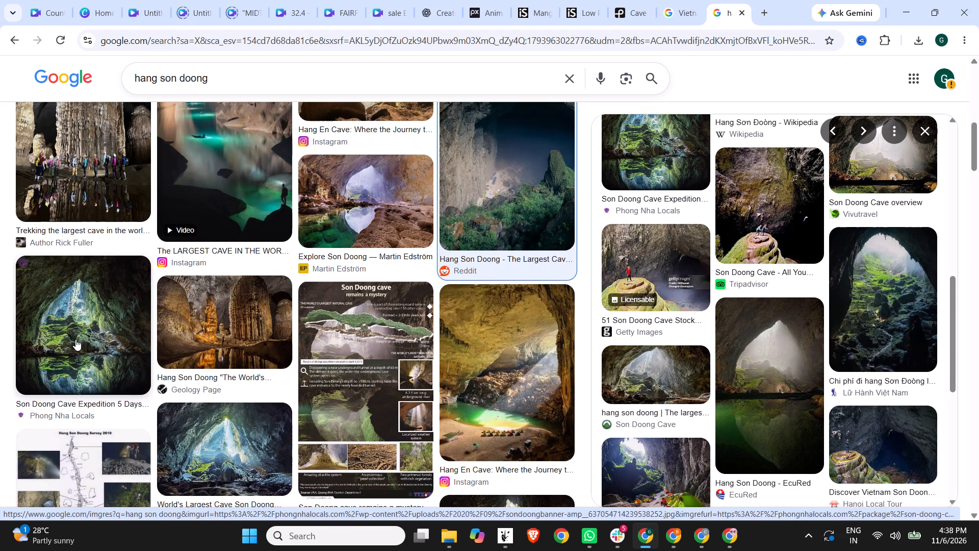
{"action": "scroll", "coordinate": [153, 333], "scroll_direction": "down", "scroll_amount": 2}
{"action": "left_click", "coordinate": [255, 338]}
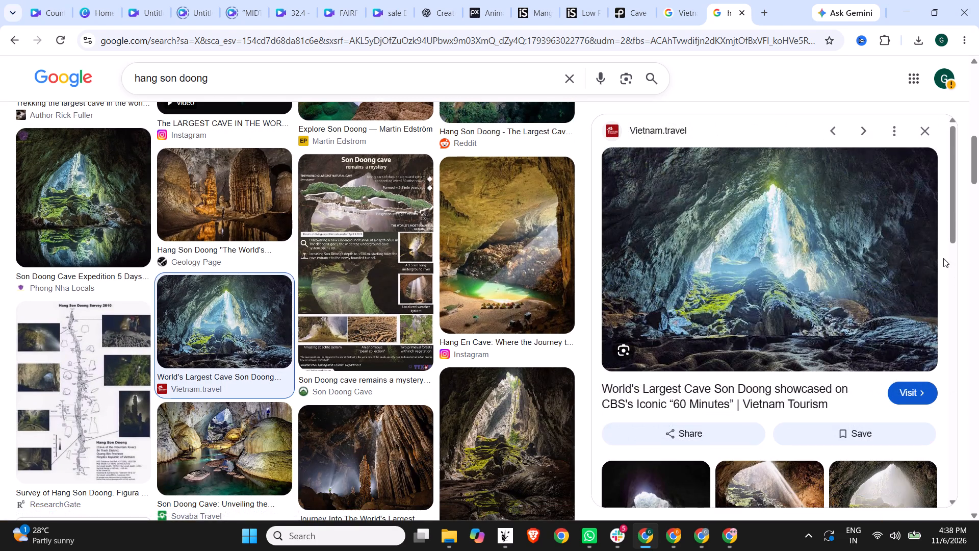
{"action": "scroll", "coordinate": [618, 236], "scroll_direction": "up", "scroll_amount": 20}
{"action": "scroll", "coordinate": [618, 236], "scroll_direction": "up", "scroll_amount": 4}
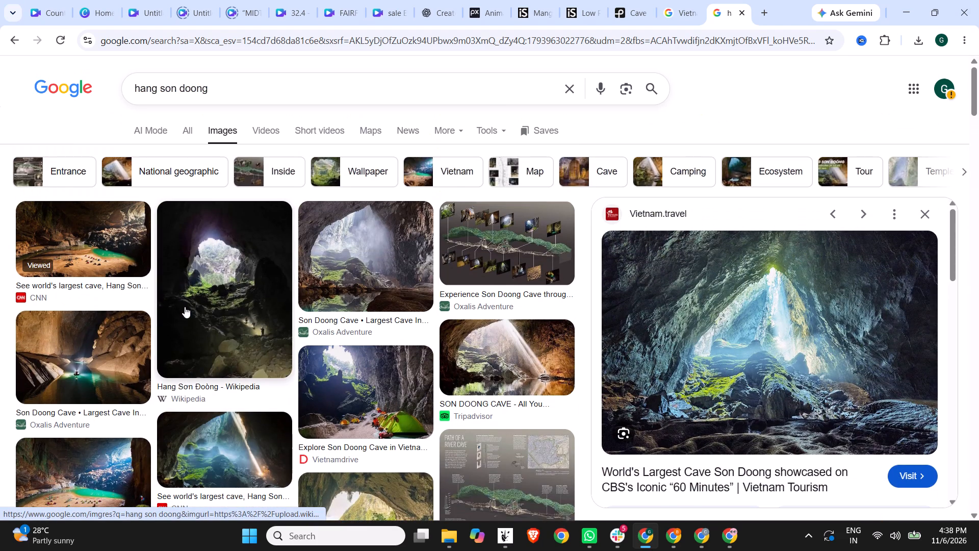
Copy CNN's Hang Son Doong photo from Google Images and paste it into the Canva video in place of the opening clip.
{"action": "left_click", "coordinate": [81, 248]}
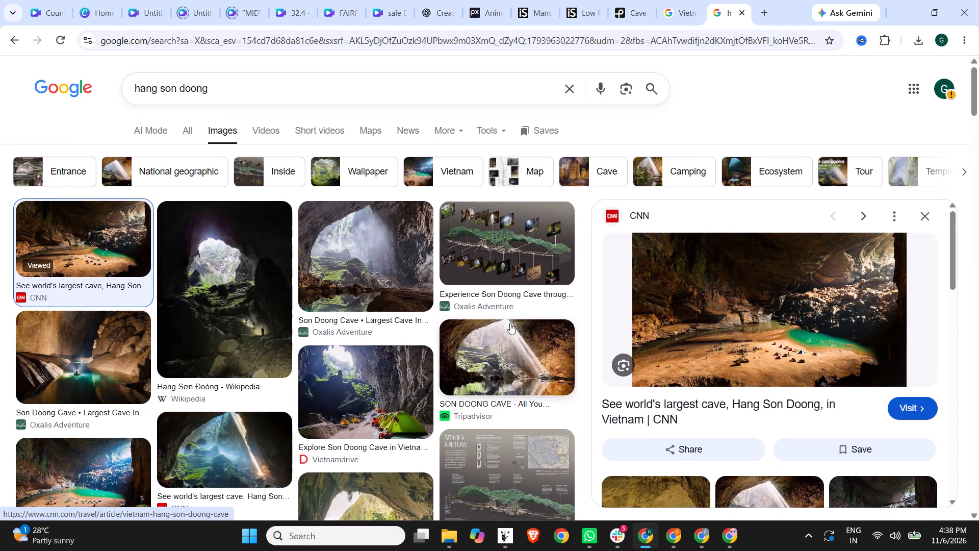
{"action": "right_click", "coordinate": [705, 314]}
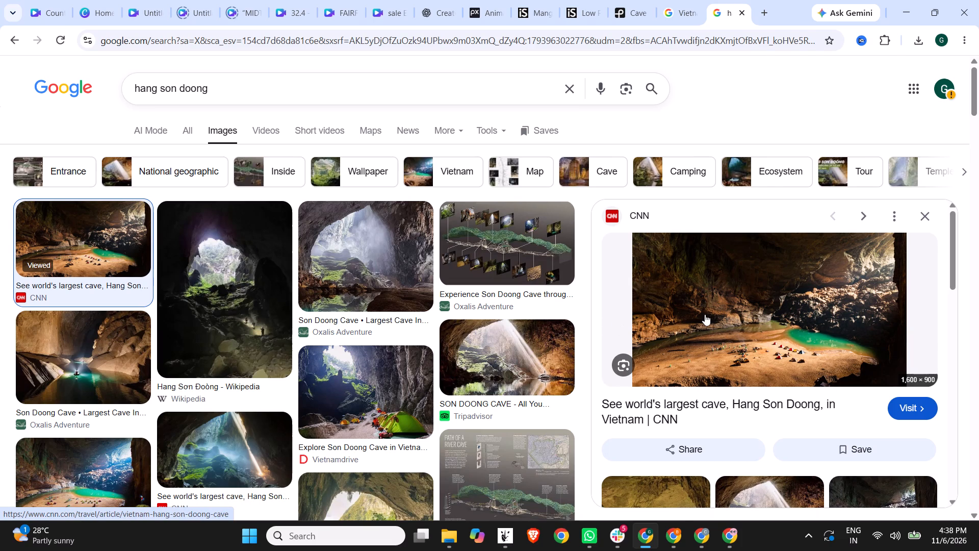
{"action": "left_click", "coordinate": [769, 235]}
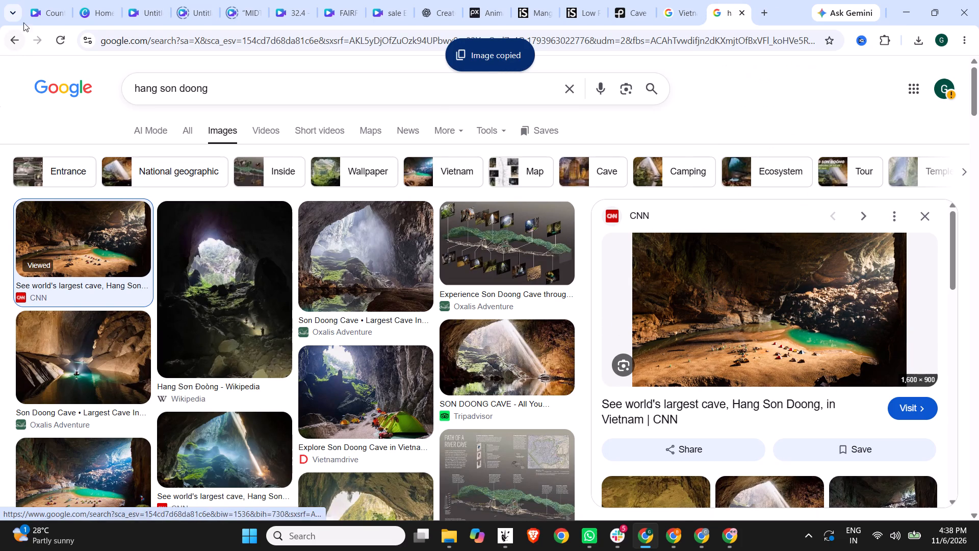
{"action": "left_click", "coordinate": [103, 0]}
{"action": "left_click", "coordinate": [142, 0]}
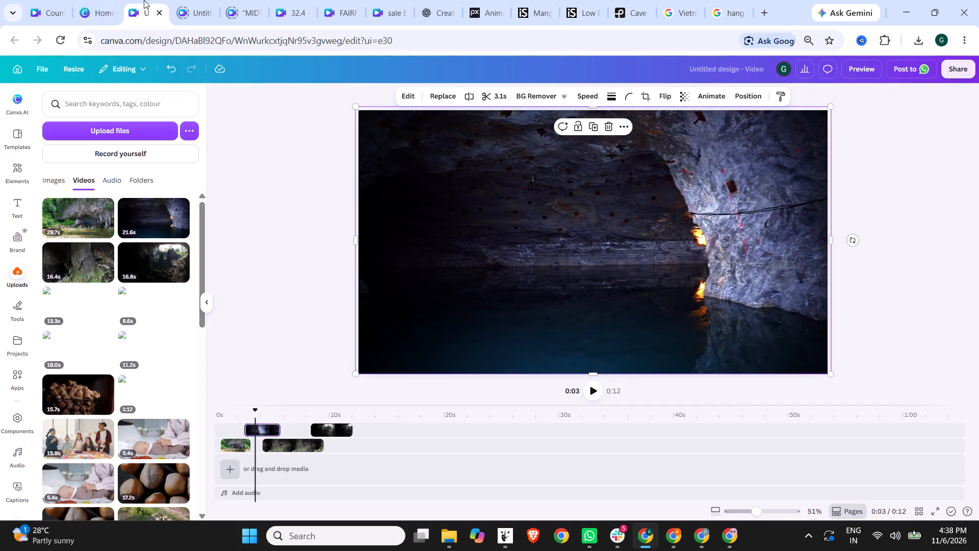
{"action": "left_click", "coordinate": [237, 444]}
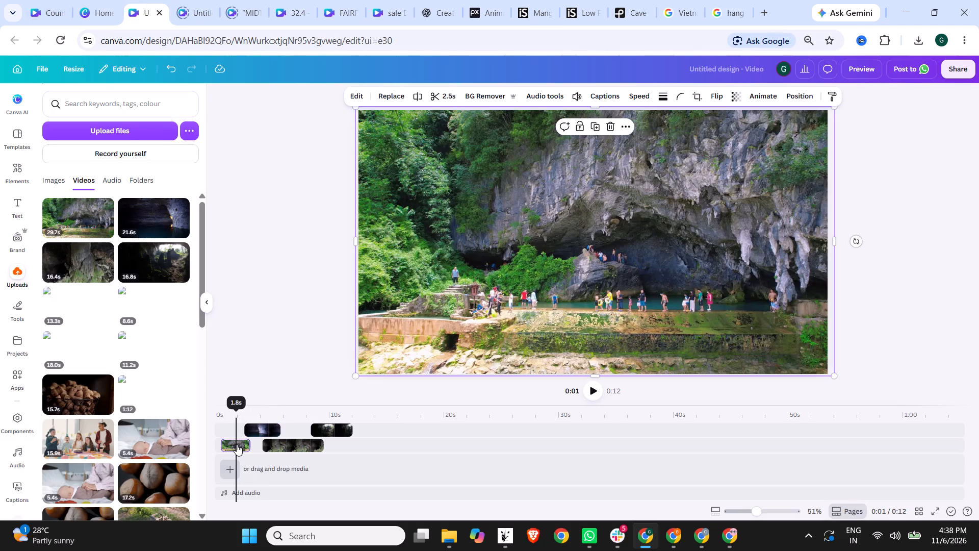
{"action": "key", "text": "Delete"}
{"action": "key", "text": "ctrl+v"}
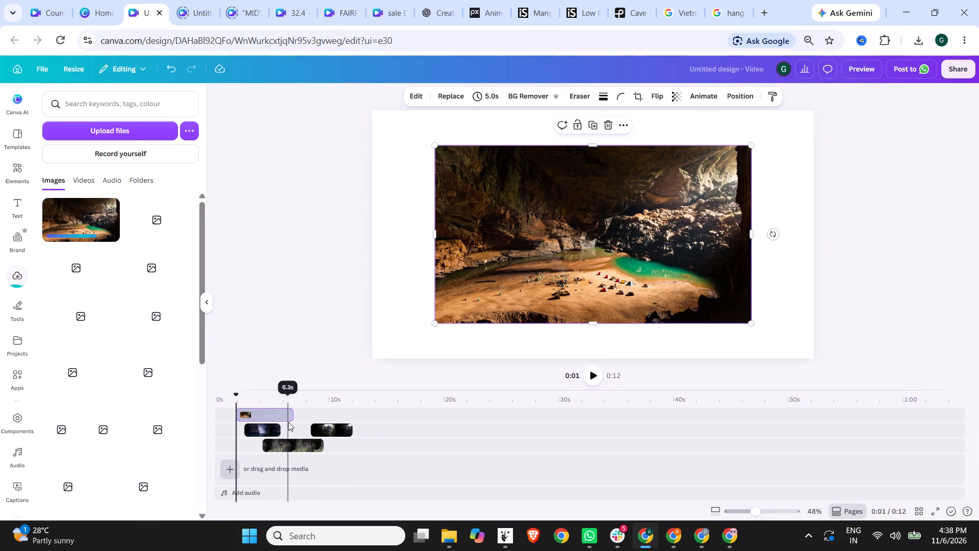
Shorten the Hang Son Doong photo to 3.2 s and place it at 0 s on the lower video track.
{"action": "left_click_drag", "start_coordinate": [277, 412], "coordinate": [252, 411]}
{"action": "left_click_drag", "start_coordinate": [266, 411], "coordinate": [265, 411]}
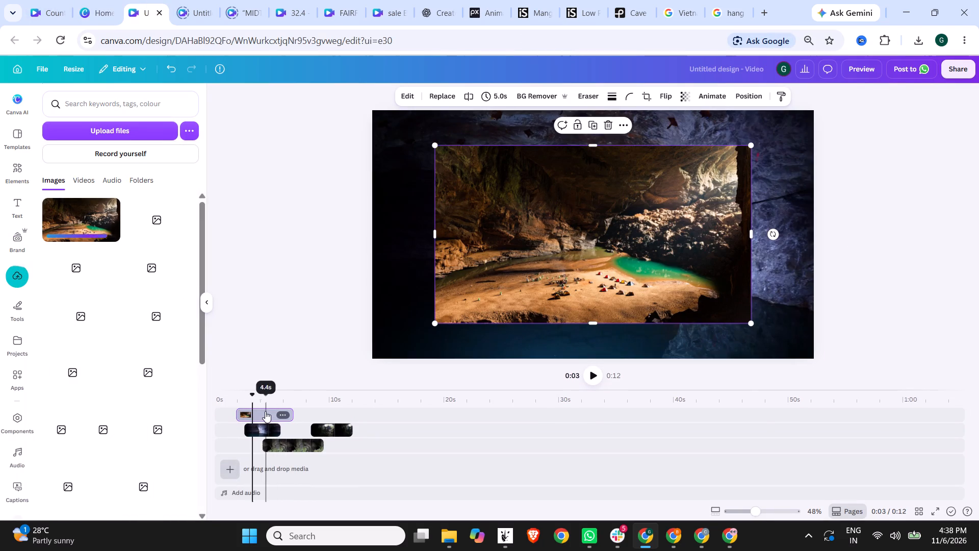
{"action": "left_click_drag", "start_coordinate": [265, 411], "coordinate": [249, 415]}
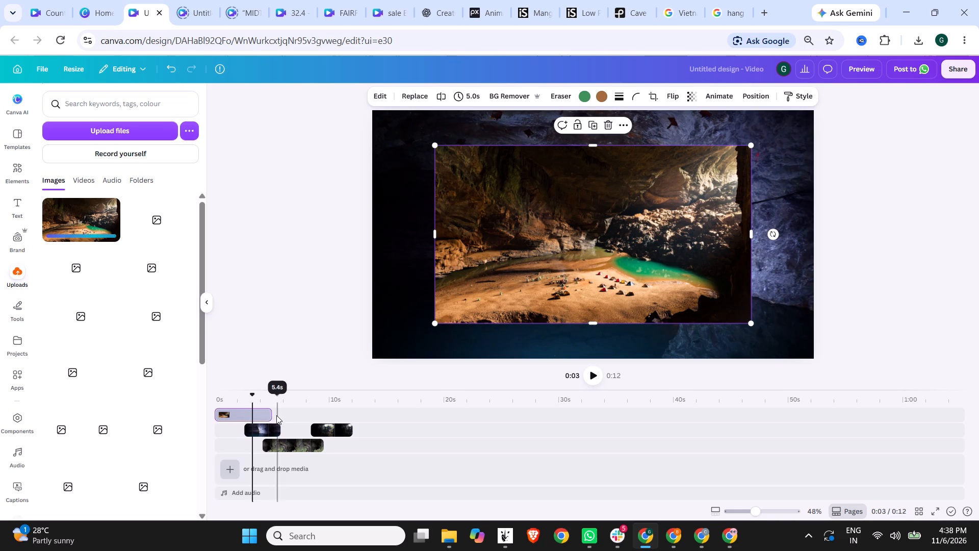
{"action": "left_click_drag", "start_coordinate": [270, 415], "coordinate": [250, 415]}
{"action": "left_click_drag", "start_coordinate": [236, 414], "coordinate": [234, 438]}
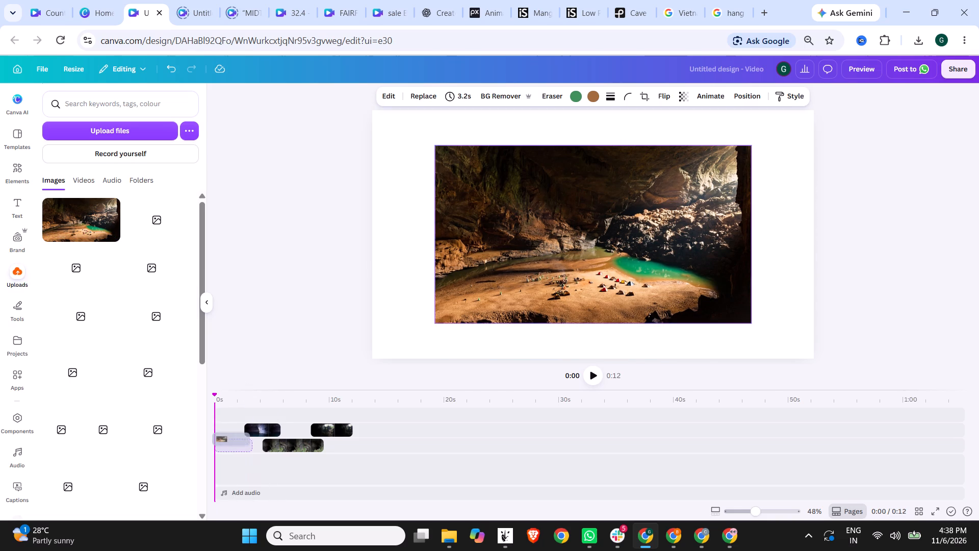
{"action": "left_click_drag", "start_coordinate": [234, 438], "coordinate": [235, 441]}
Reposition and enlarge the Hang Son Doong photo to fill the whole canvas.
{"action": "left_click_drag", "start_coordinate": [647, 261], "coordinate": [539, 226]}
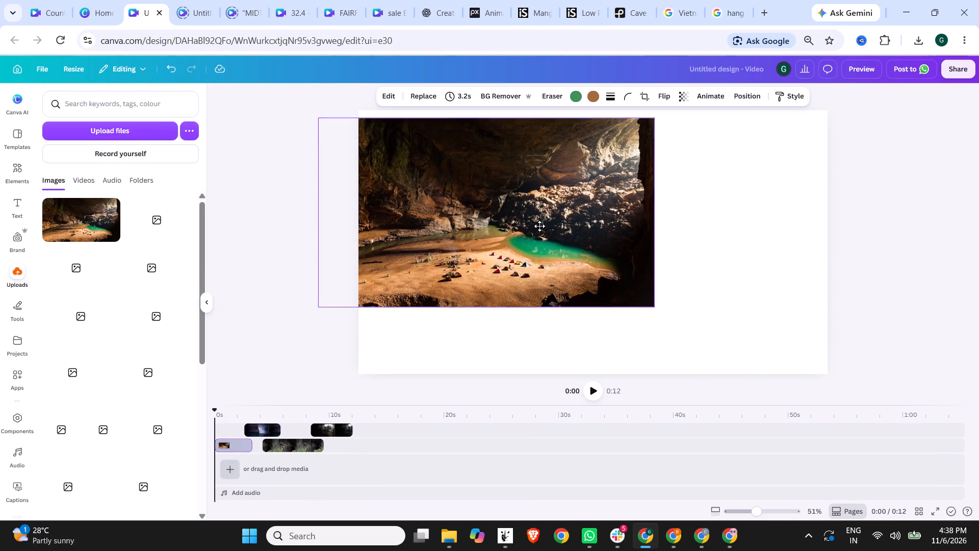
{"action": "left_click_drag", "start_coordinate": [539, 226], "coordinate": [565, 217]}
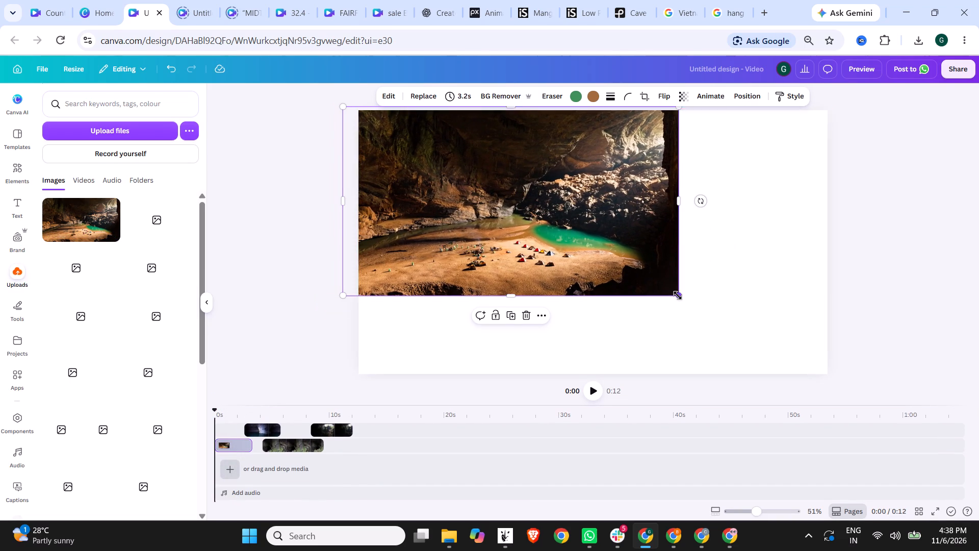
{"action": "left_click_drag", "start_coordinate": [678, 295], "coordinate": [835, 375]}
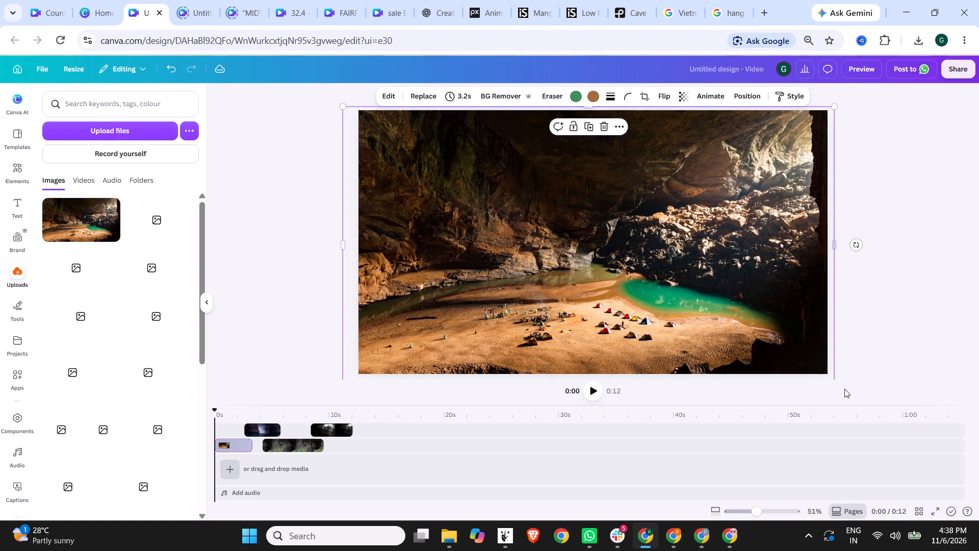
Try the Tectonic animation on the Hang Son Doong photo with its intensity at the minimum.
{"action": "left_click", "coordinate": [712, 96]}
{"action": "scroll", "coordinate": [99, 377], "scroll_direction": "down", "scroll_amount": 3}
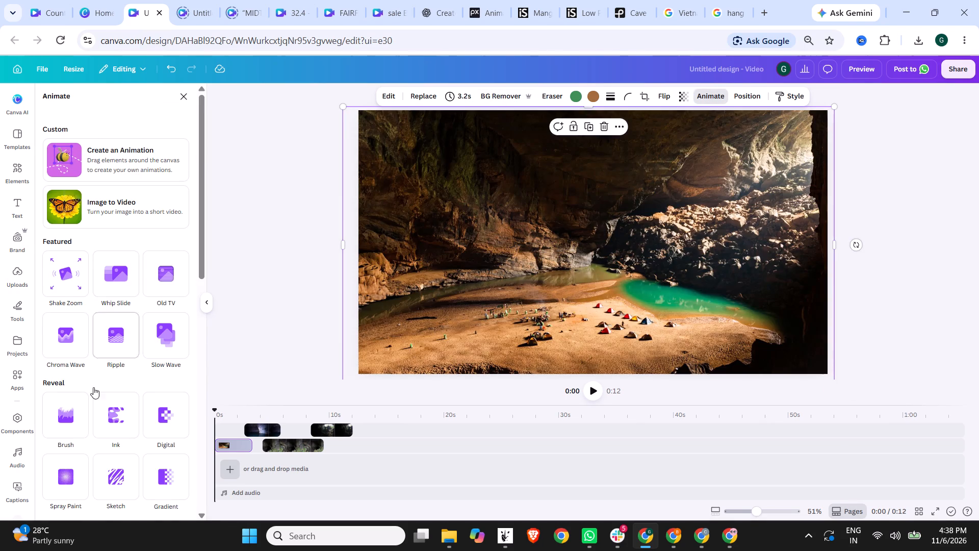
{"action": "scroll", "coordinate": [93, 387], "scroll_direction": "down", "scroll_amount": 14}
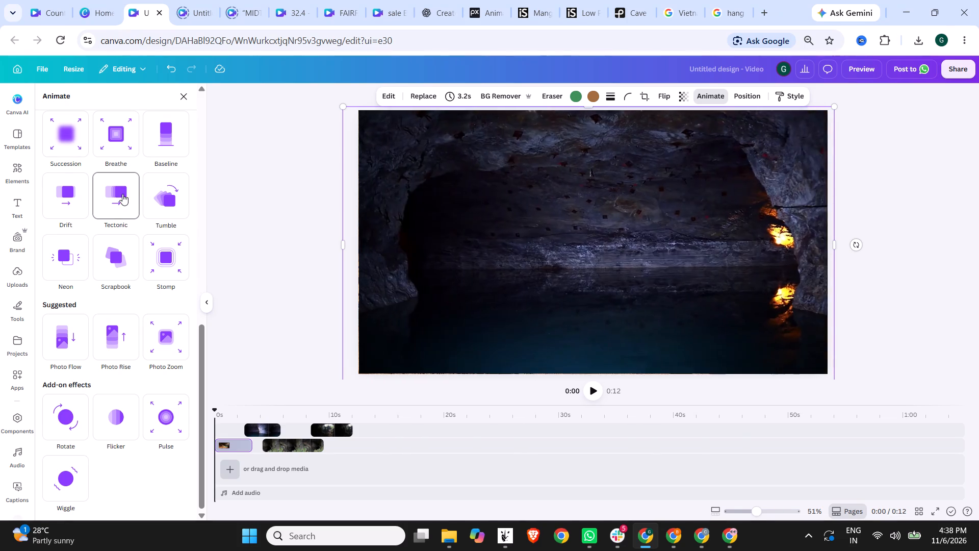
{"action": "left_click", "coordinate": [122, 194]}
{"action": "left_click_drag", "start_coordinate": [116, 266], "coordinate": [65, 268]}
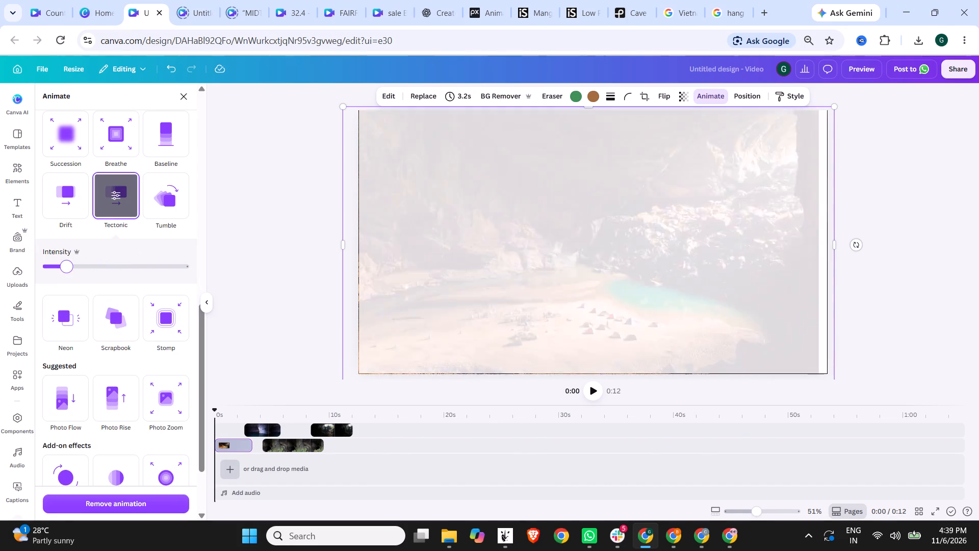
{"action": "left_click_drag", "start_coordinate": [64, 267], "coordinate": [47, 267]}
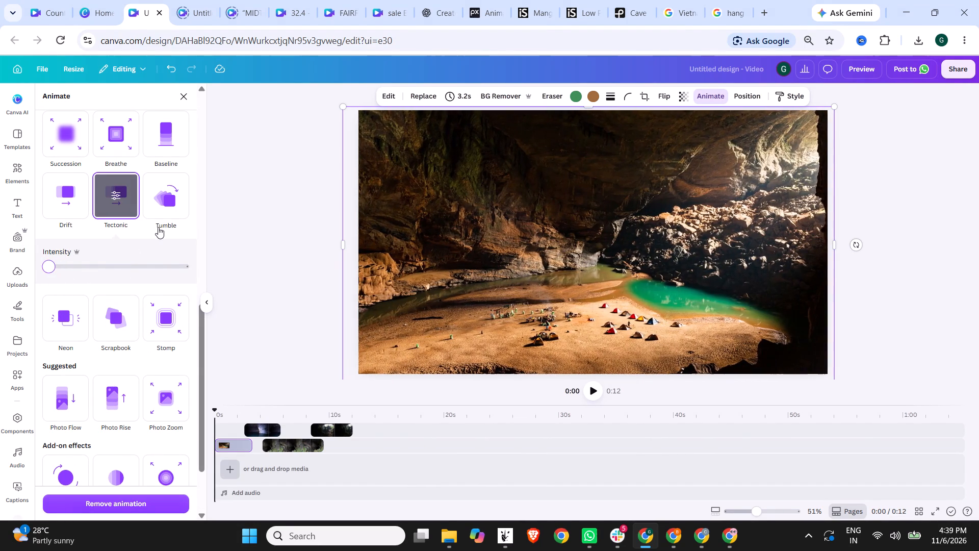
Apply the Breathe animation to the Hang Son Doong photo, in the Out direction.
{"action": "scroll", "coordinate": [158, 227], "scroll_direction": "up", "scroll_amount": 4}
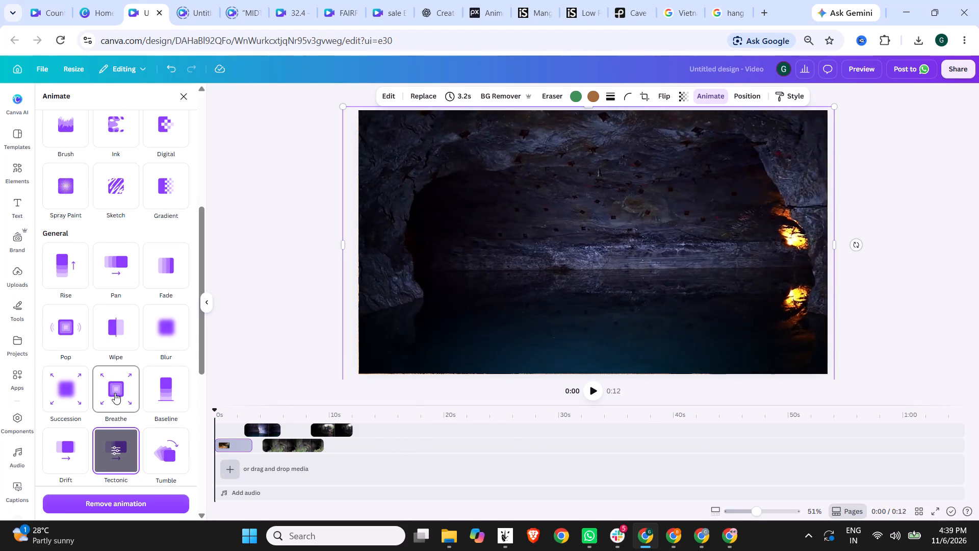
{"action": "left_click", "coordinate": [115, 393]}
{"action": "left_click", "coordinate": [225, 418]}
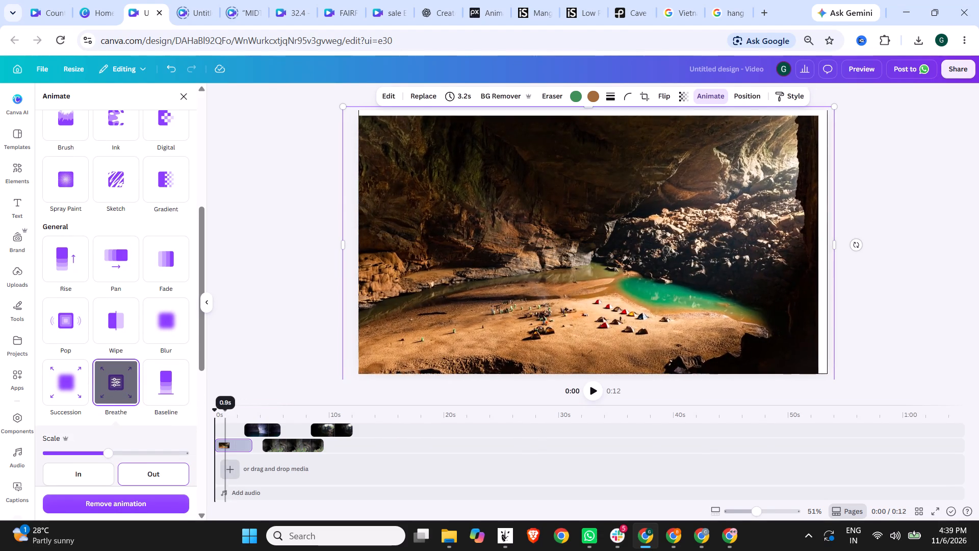
Enlarge the Hang Son Doong photo past all canvas edges to leave room for the Breathe motion, checking it in the video preview.
{"action": "left_click", "coordinate": [474, 280]}
{"action": "left_click_drag", "start_coordinate": [344, 103], "coordinate": [332, 102]}
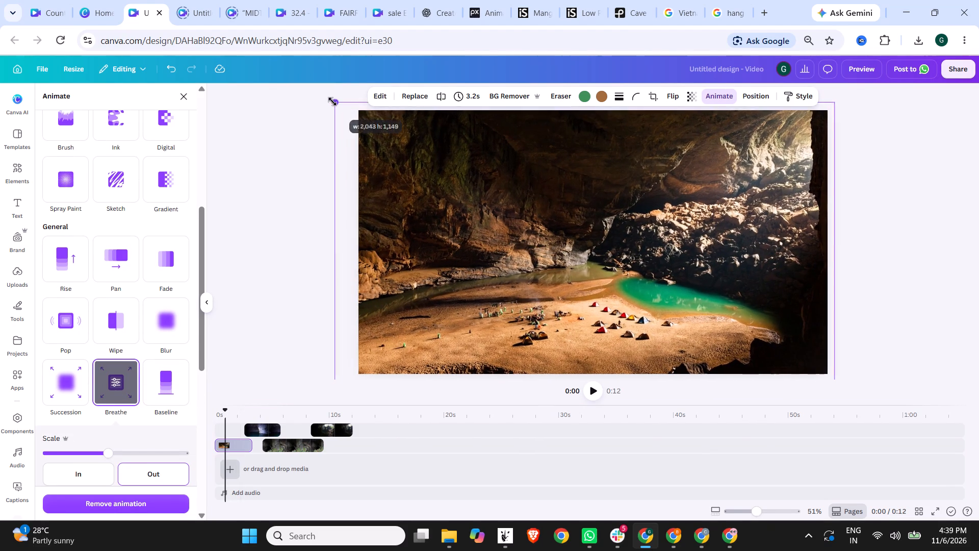
{"action": "left_click_drag", "start_coordinate": [332, 102], "coordinate": [325, 98]}
{"action": "scroll", "coordinate": [822, 309], "scroll_direction": "down", "scroll_amount": 4}
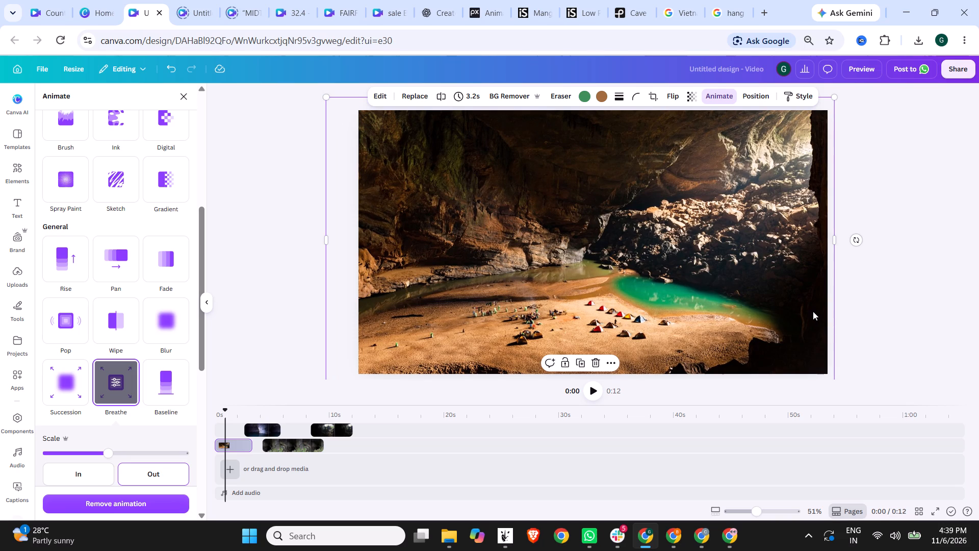
{"action": "scroll", "coordinate": [805, 314], "scroll_direction": "down", "scroll_amount": 2, "text": "ctrl"}
{"action": "left_click_drag", "start_coordinate": [765, 338], "coordinate": [776, 342]}
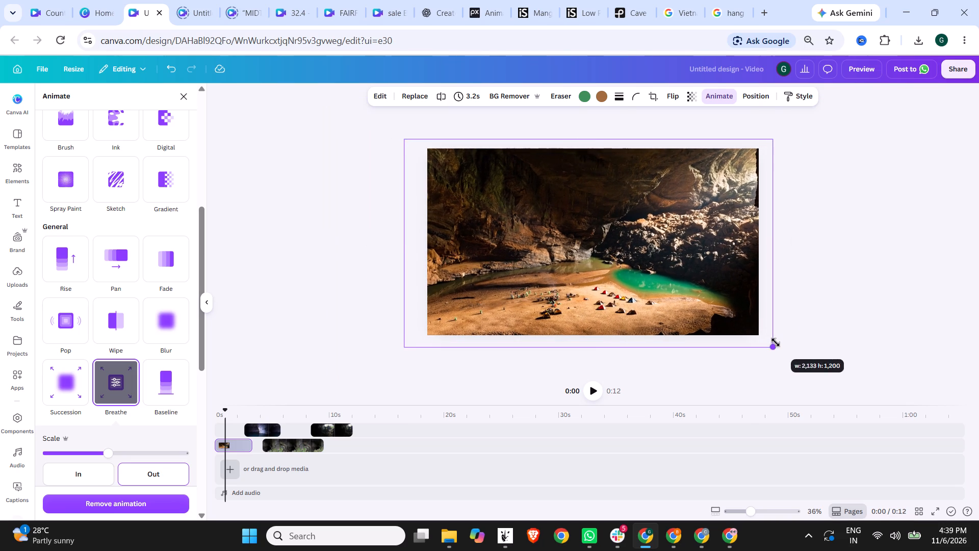
{"action": "left_click_drag", "start_coordinate": [776, 342], "coordinate": [777, 343]}
{"action": "left_click", "coordinate": [856, 68]}
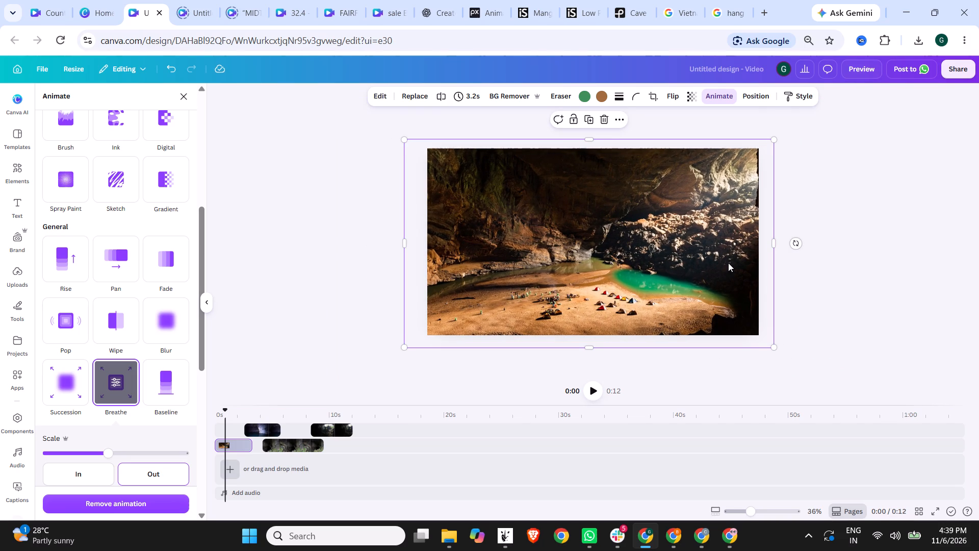
{"action": "key", "text": "Escape"}
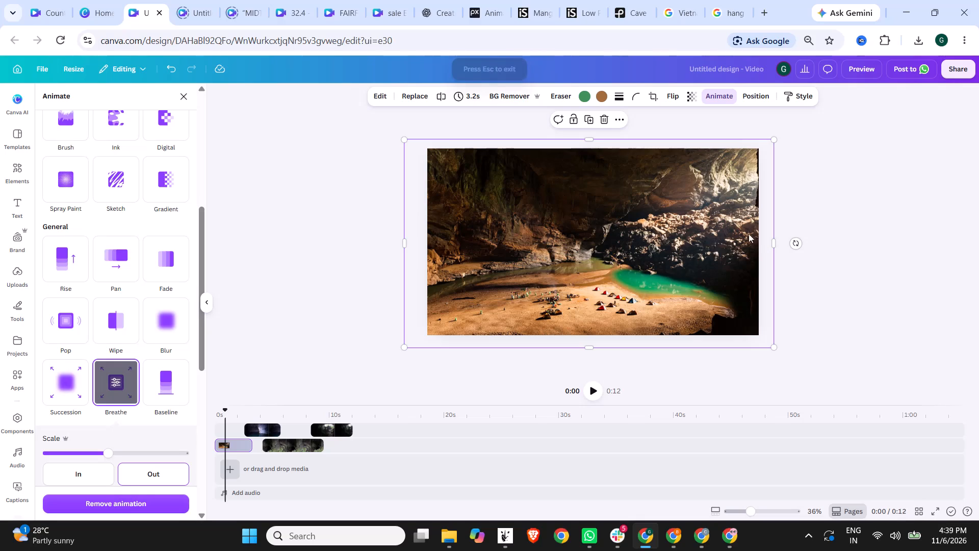
{"action": "left_click_drag", "start_coordinate": [774, 137], "coordinate": [780, 134]}
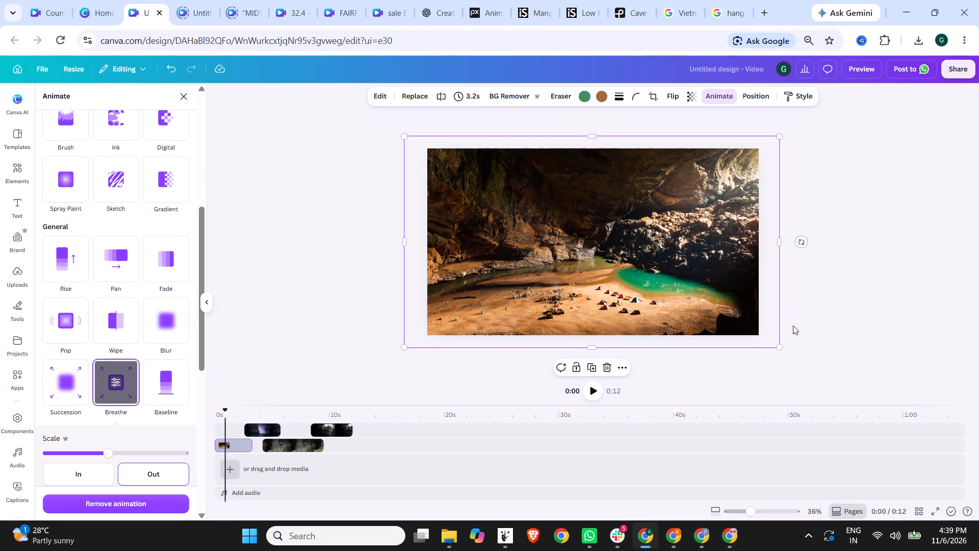
{"action": "left_click", "coordinate": [849, 69]}
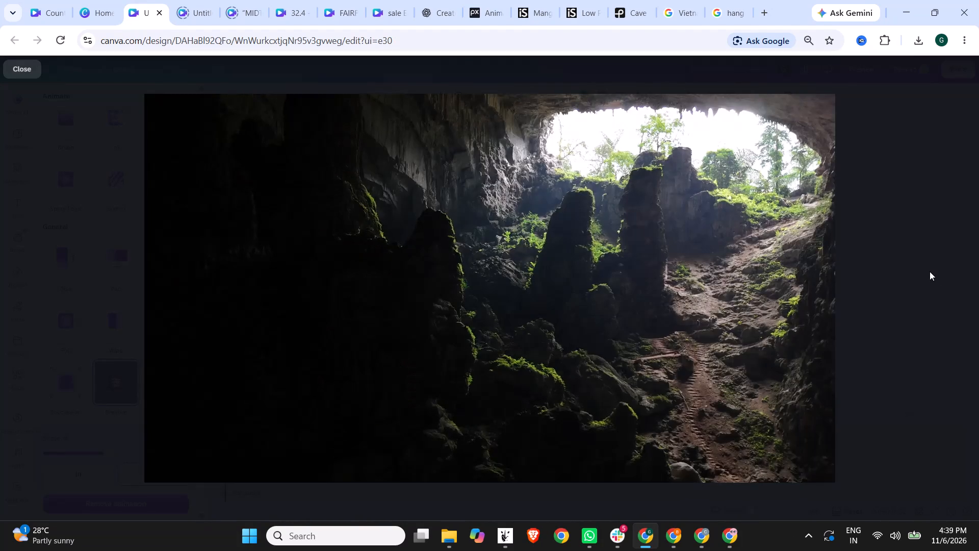
{"action": "left_click", "coordinate": [930, 271]}
Apply the Fade animation to the 3.1 s cave lake clip, on both enter and exit.
{"action": "left_click", "coordinate": [256, 429]}
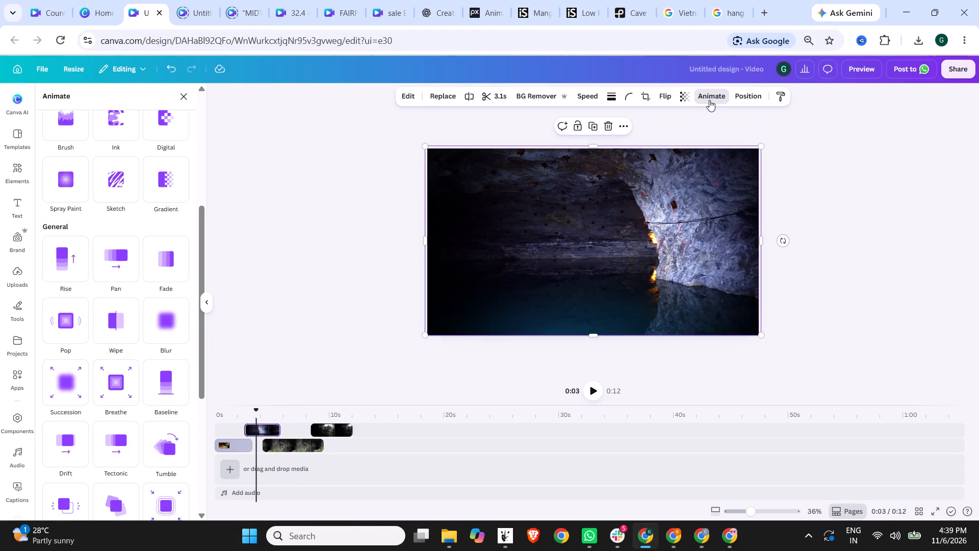
{"action": "left_click", "coordinate": [712, 98]}
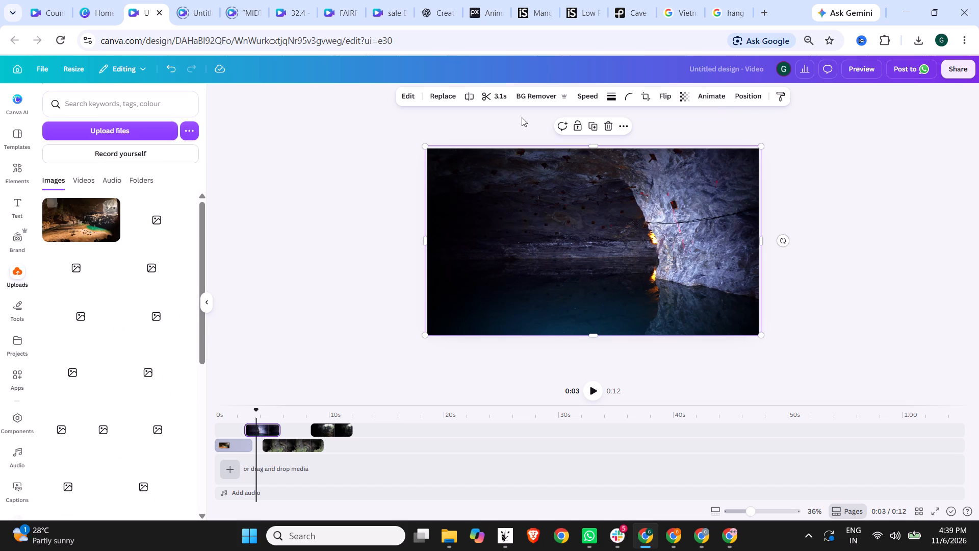
{"action": "left_click", "coordinate": [718, 99]}
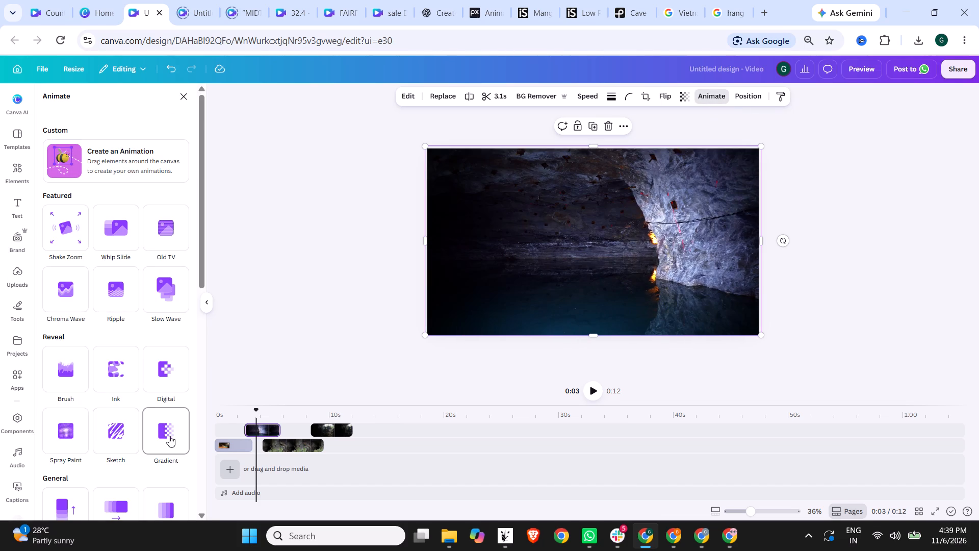
{"action": "scroll", "coordinate": [169, 436], "scroll_direction": "down", "scroll_amount": 2}
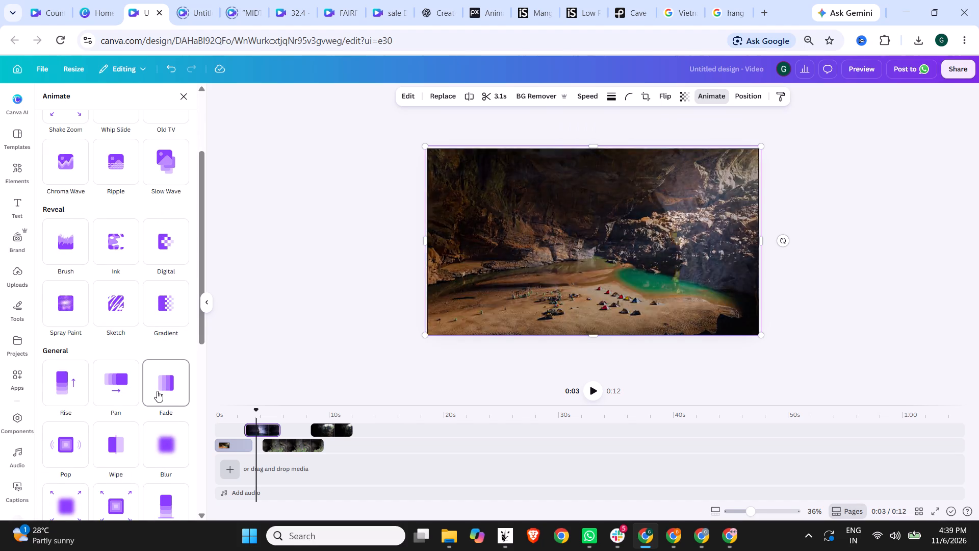
{"action": "left_click", "coordinate": [157, 391]}
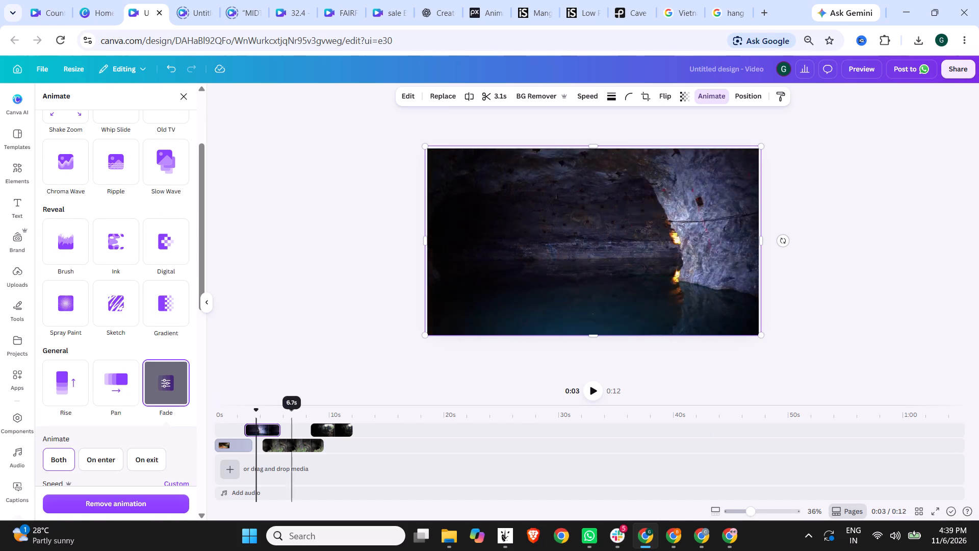
Apply the Blur animation to the 5.3 s third clip and to the 3.6 s closing clip of the cave opening.
{"action": "left_click", "coordinate": [295, 418]}
{"action": "left_click", "coordinate": [291, 441]}
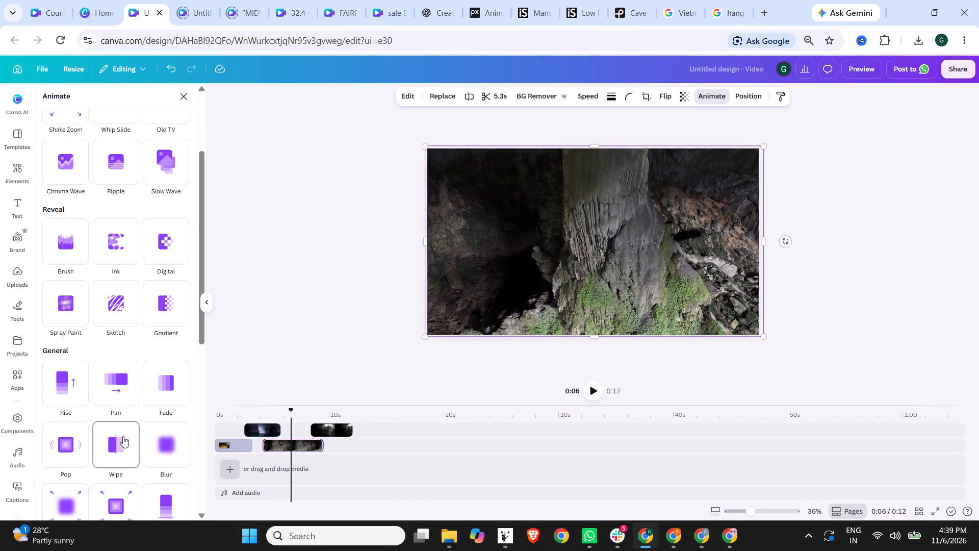
{"action": "left_click", "coordinate": [161, 439]}
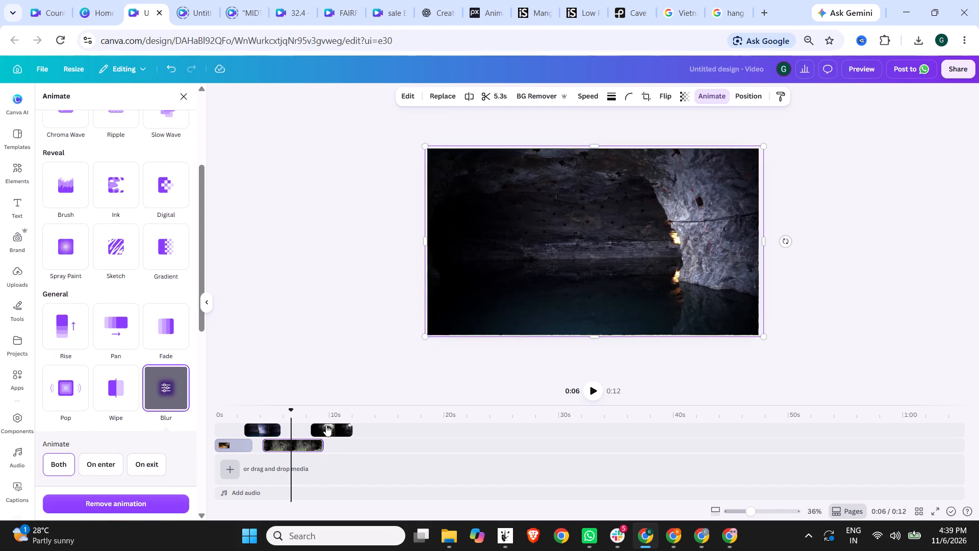
{"action": "left_click", "coordinate": [333, 423]}
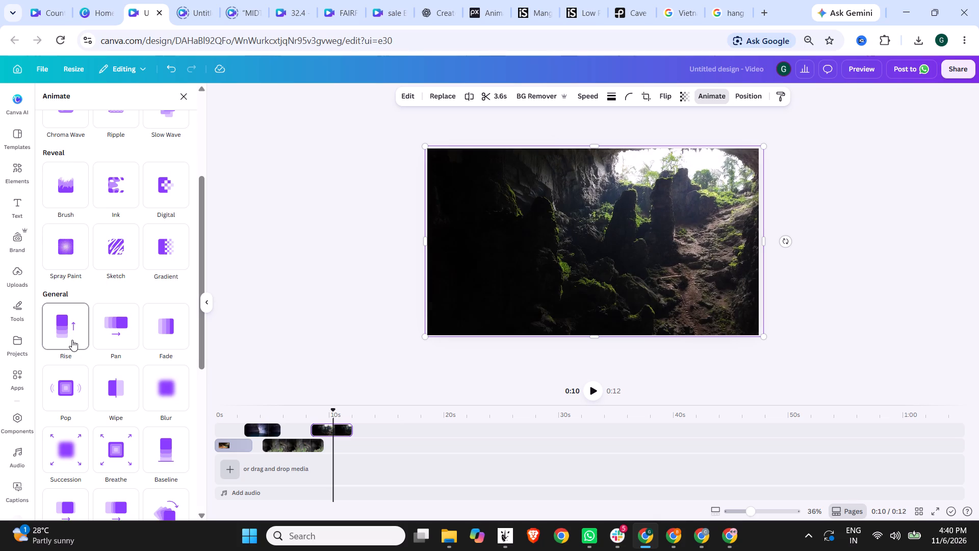
{"action": "scroll", "coordinate": [105, 327], "scroll_direction": "down", "scroll_amount": 2}
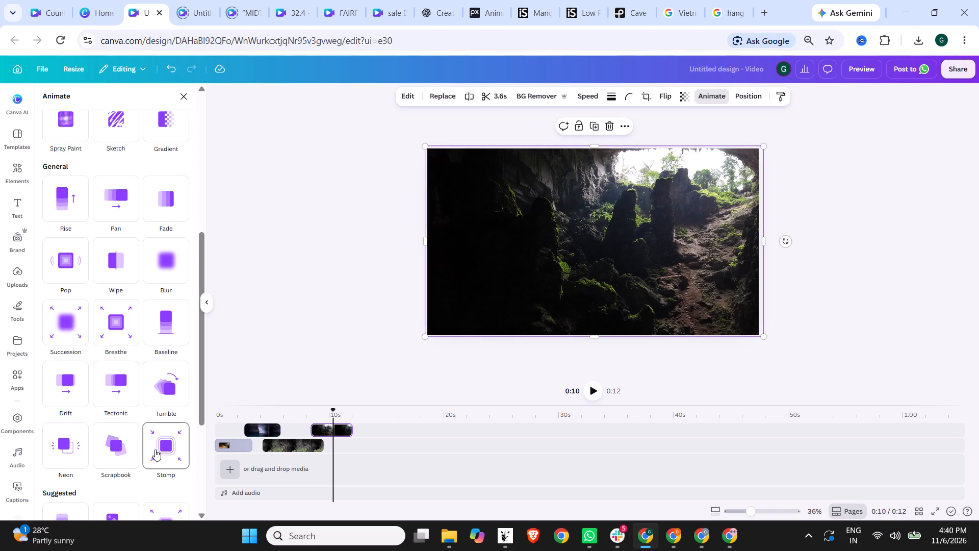
{"action": "left_click", "coordinate": [172, 276]}
Play the full video preview from the start to check the clip animations and transitions.
{"action": "left_click", "coordinate": [870, 67]}
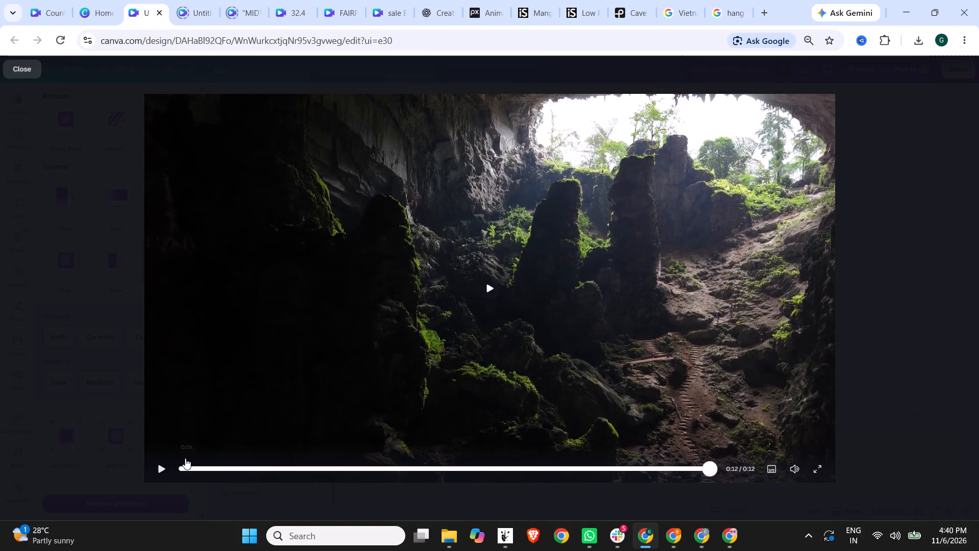
{"action": "left_click", "coordinate": [165, 465]}
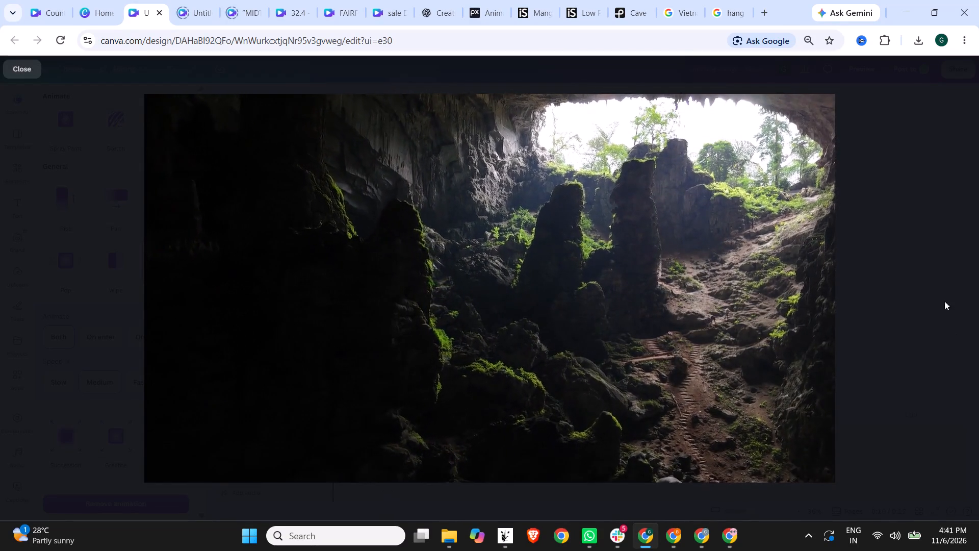
{"action": "key", "text": "Escape"}
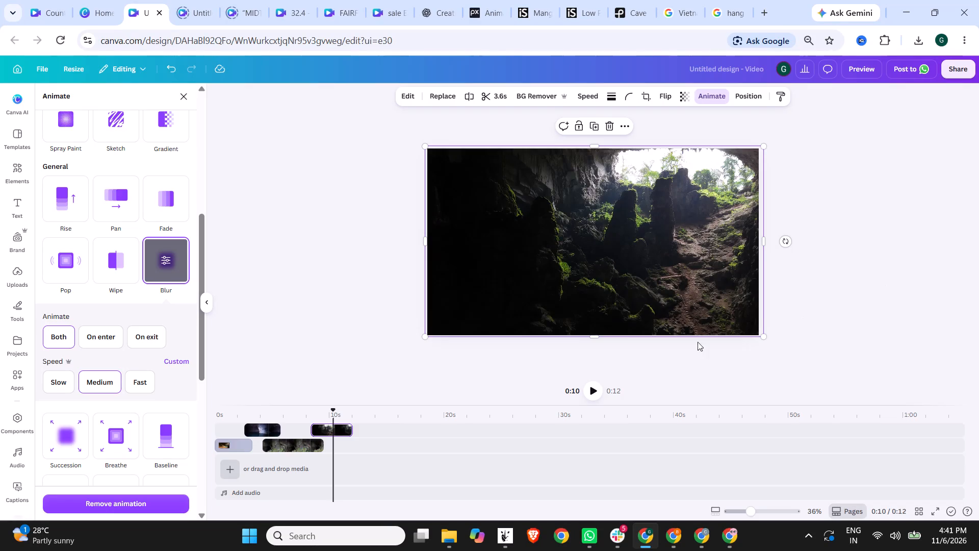
Lengthen the closing cave opening clip to 5.5 s and shift it earlier so it ends at about 12 s, checking it in the preview.
{"action": "left_click_drag", "start_coordinate": [349, 429], "coordinate": [370, 428]}
{"action": "left_click_drag", "start_coordinate": [342, 429], "coordinate": [323, 428]}
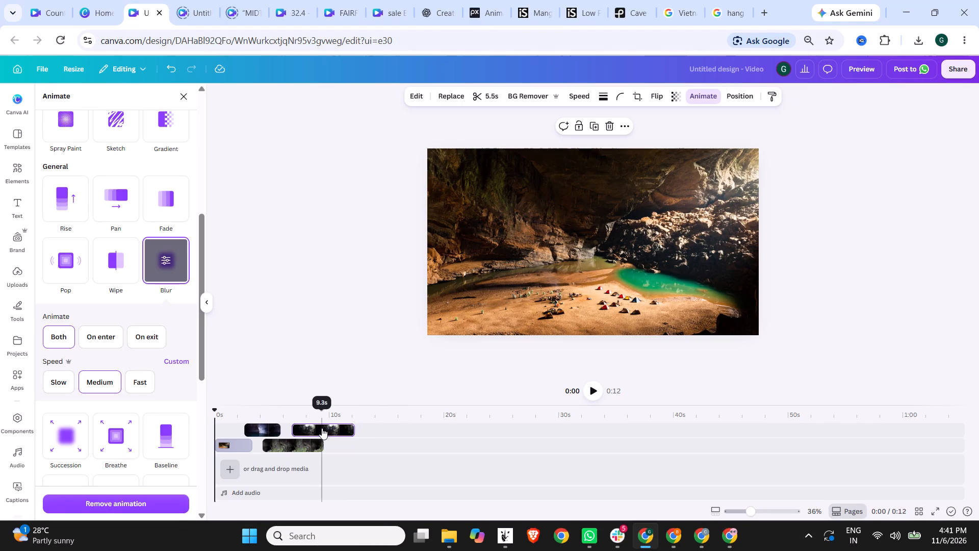
{"action": "left_click", "coordinate": [876, 55]}
{"action": "left_click", "coordinate": [855, 69]}
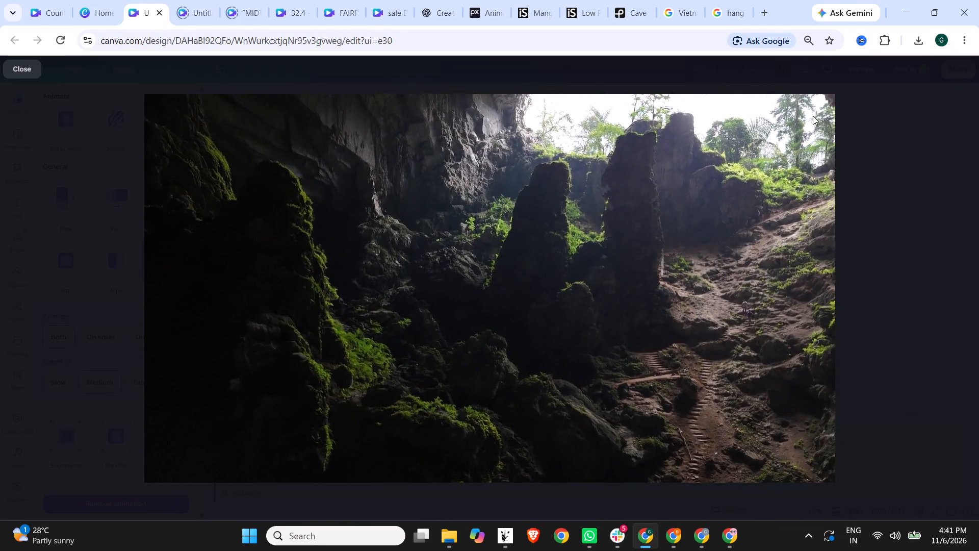
{"action": "key", "text": "Escape"}
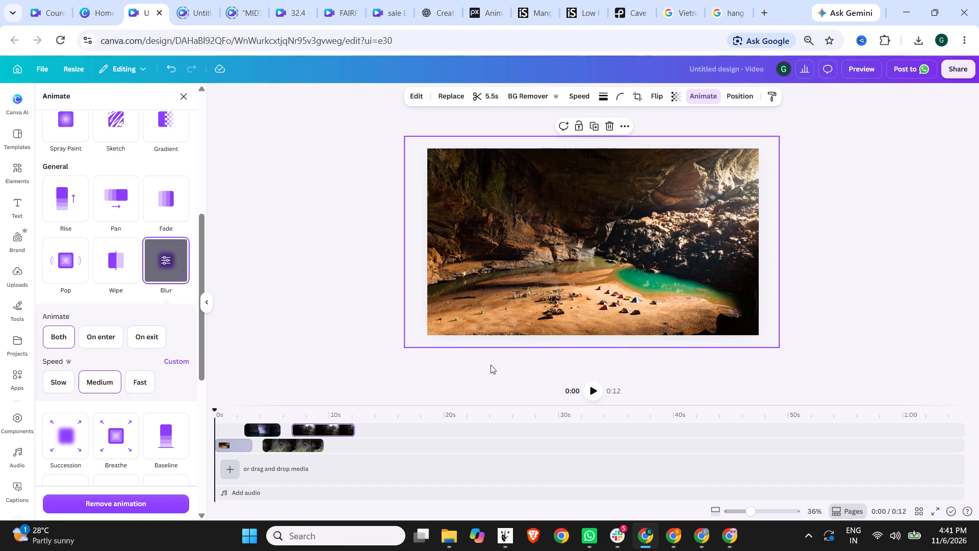
Extend the end of the closing cave opening clip to 8.4 s and check its ending in the video preview.
{"action": "left_click_drag", "start_coordinate": [353, 427], "coordinate": [408, 427]}
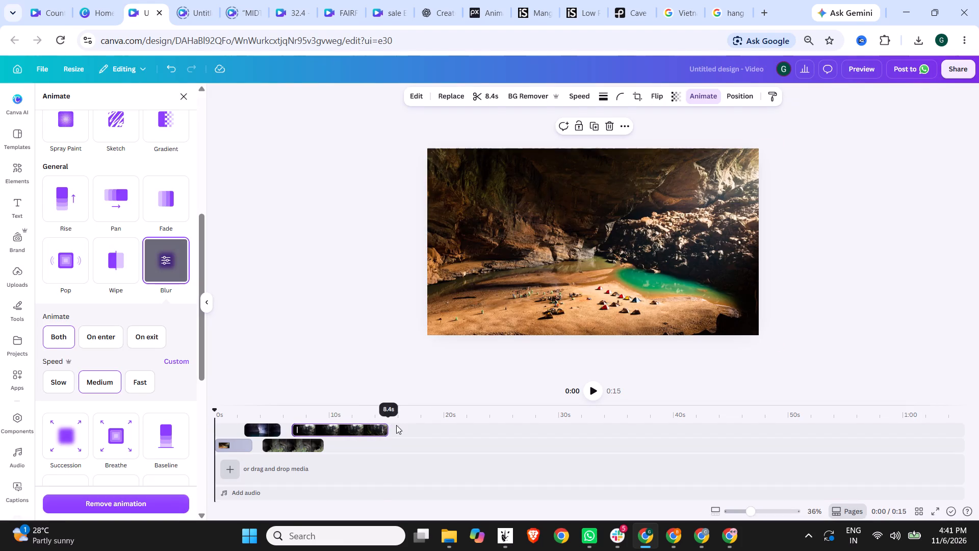
{"action": "left_click", "coordinate": [380, 418]}
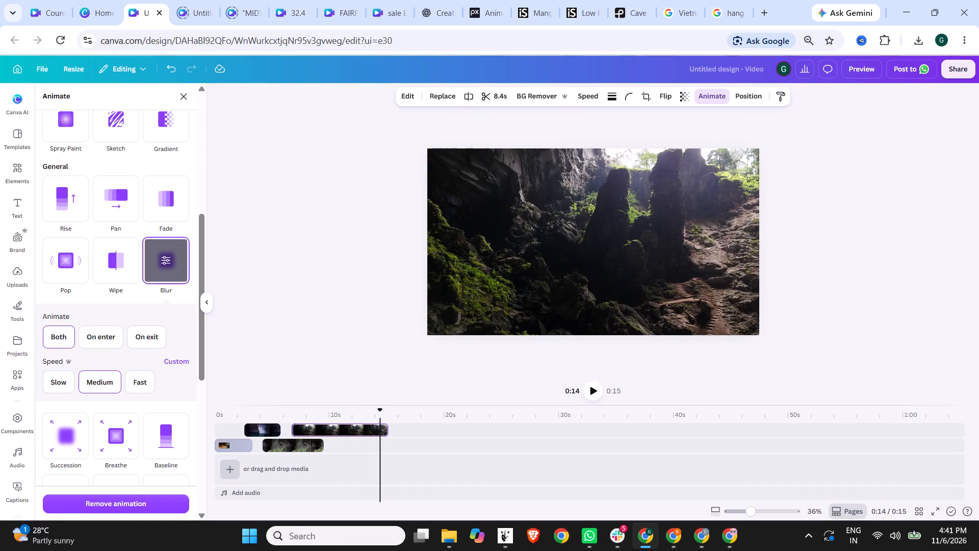
{"action": "left_click", "coordinate": [847, 66]}
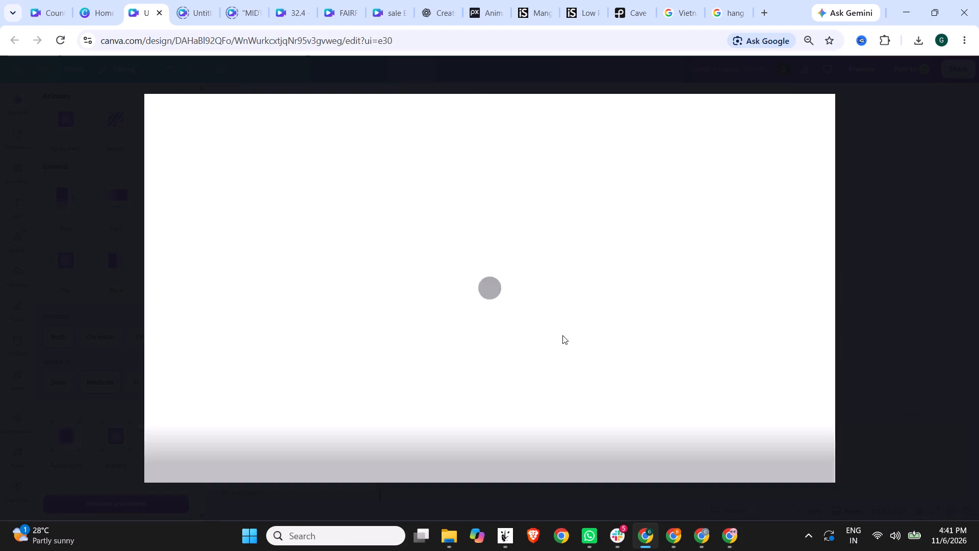
{"action": "left_click", "coordinate": [586, 472]}
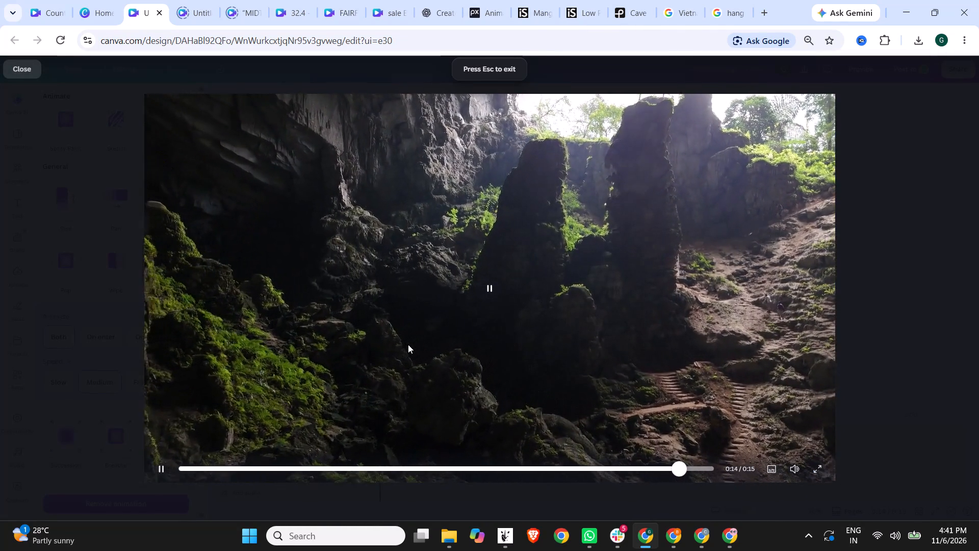
{"action": "key", "text": "Escape"}
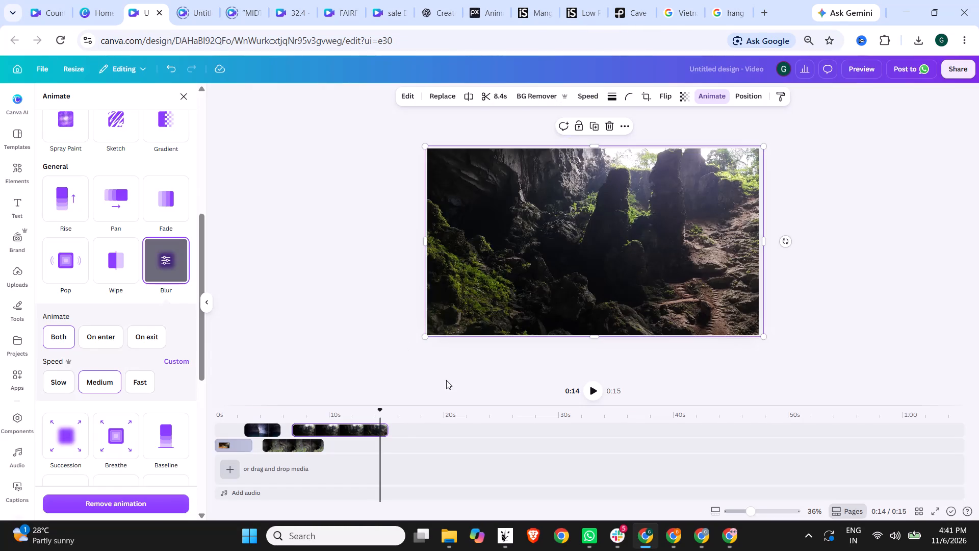
Shift the closing clip earlier, trim it to 6.3 s, and place it on its own track below the third clip, overlapping it.
{"action": "left_click_drag", "start_coordinate": [342, 431], "coordinate": [335, 430]}
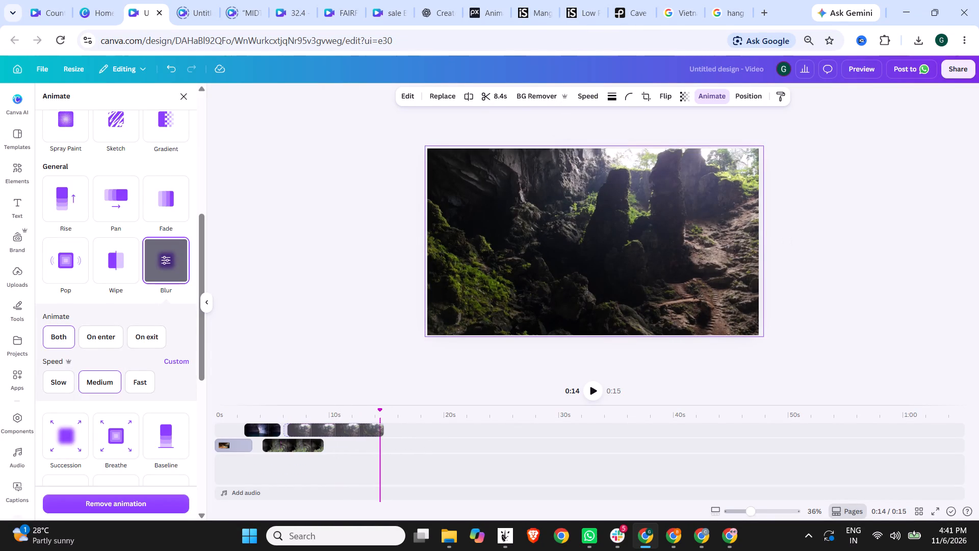
{"action": "left_click_drag", "start_coordinate": [335, 430], "coordinate": [332, 430]}
{"action": "left_click_drag", "start_coordinate": [374, 430], "coordinate": [350, 428]}
{"action": "left_click_drag", "start_coordinate": [326, 426], "coordinate": [334, 450]}
{"action": "left_click", "coordinate": [338, 444]}
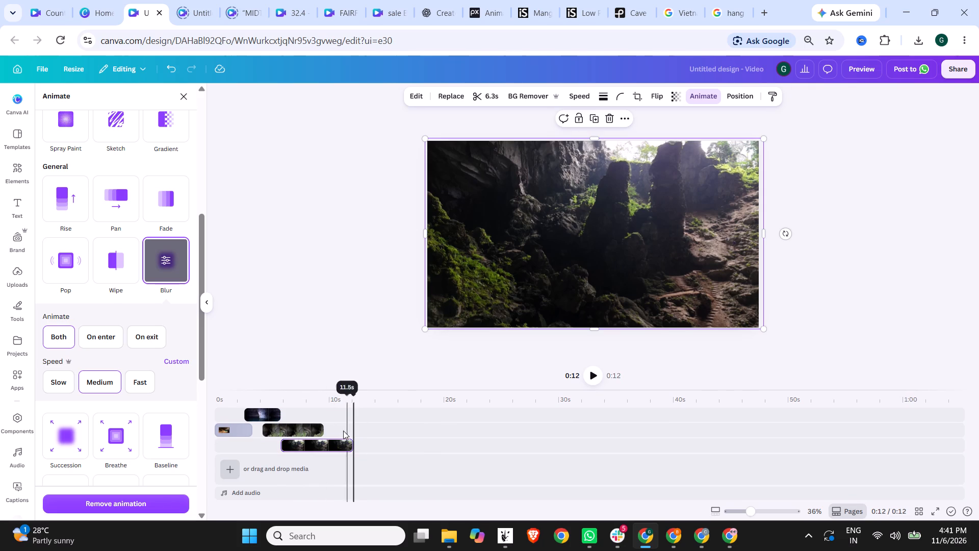
Play the video preview to check the clip overlaps with the closing clip on its own track.
{"action": "left_click", "coordinate": [866, 71]}
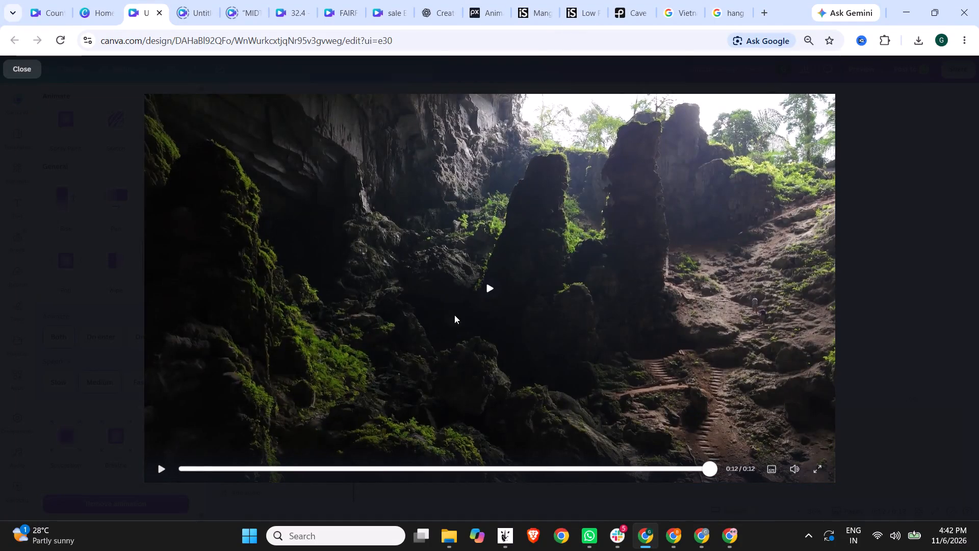
{"action": "left_click", "coordinate": [489, 282]}
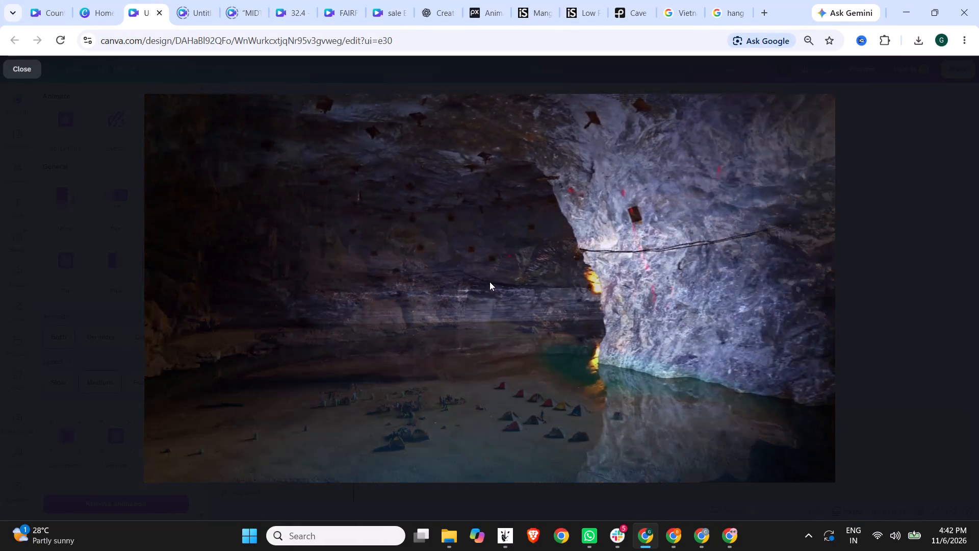
{"action": "left_click", "coordinate": [912, 266]}
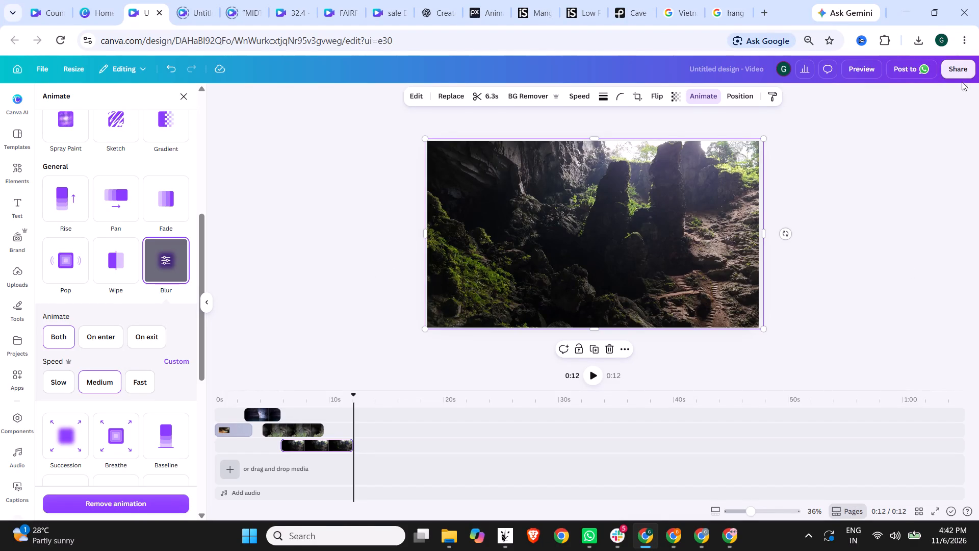
Download the finished cave video as an MP4 at 1080p.
{"action": "left_click", "coordinate": [963, 67]}
{"action": "left_click", "coordinate": [341, 251]}
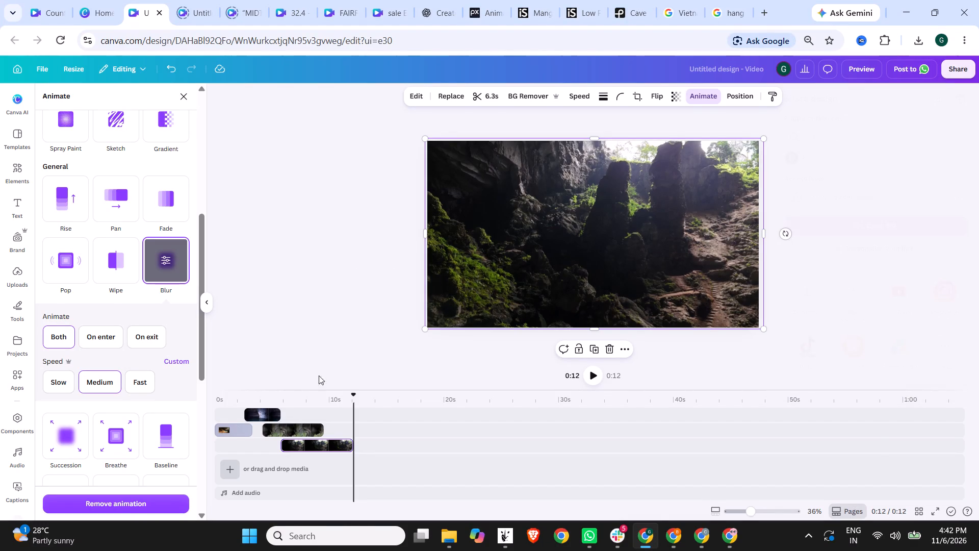
{"action": "left_click", "coordinate": [957, 67]}
{"action": "left_click", "coordinate": [816, 296]}
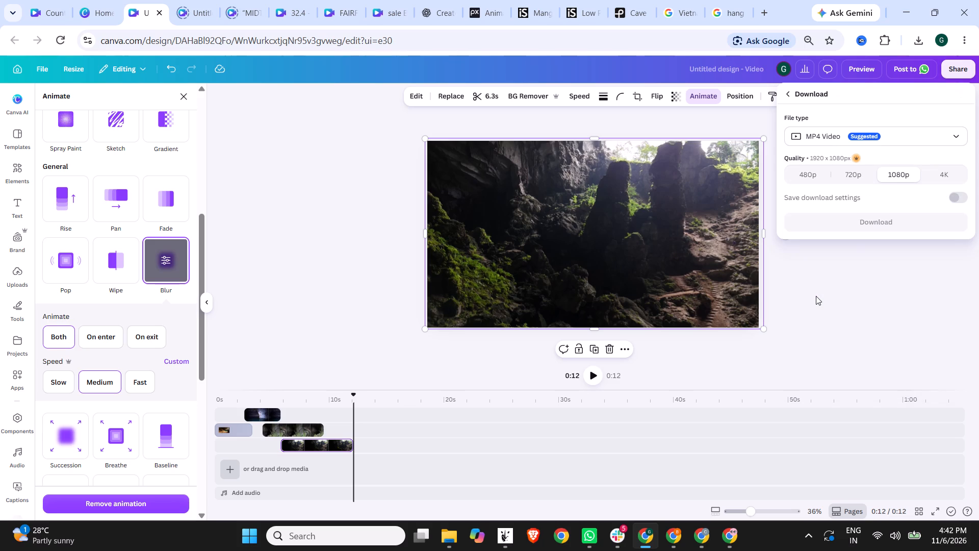
{"action": "left_click", "coordinate": [863, 219]}
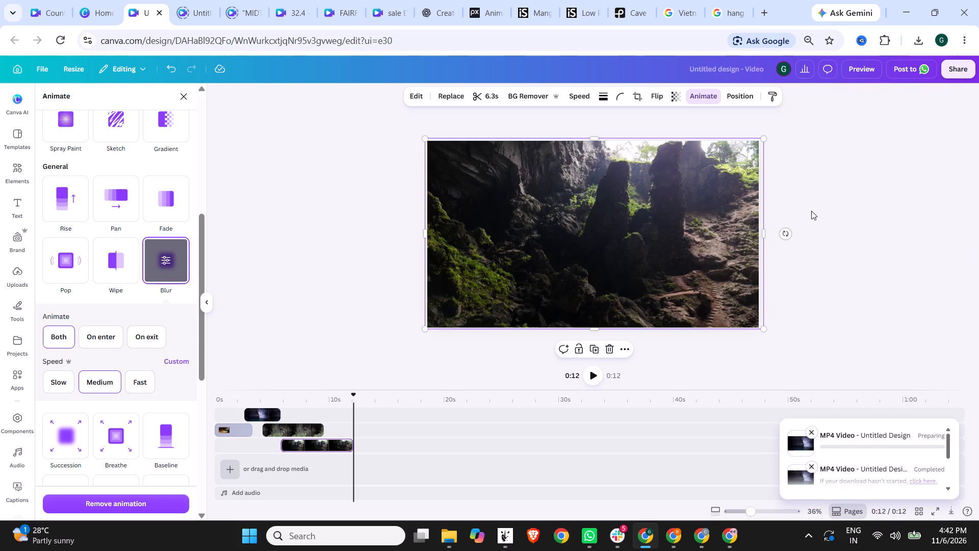
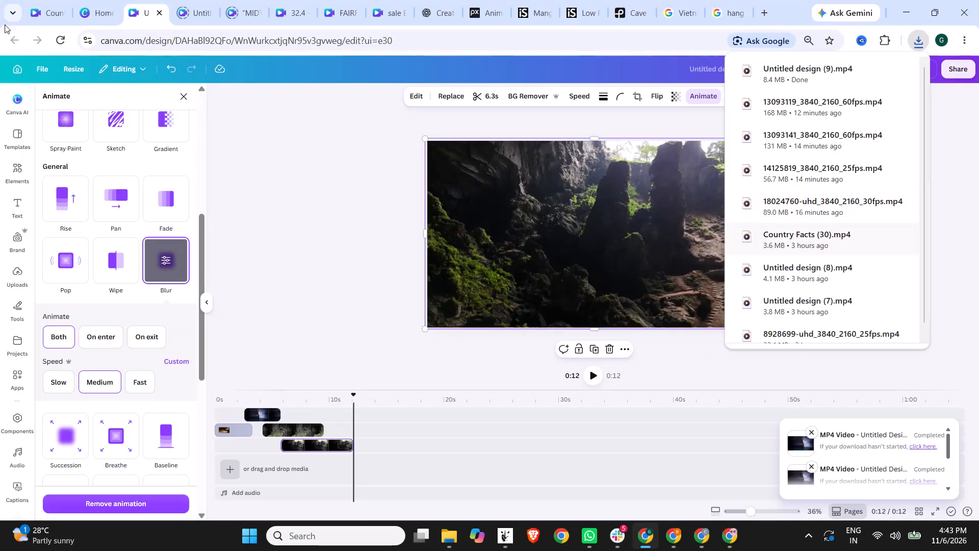
Upload the exported cave video, Untitled design (9), to the Country Facts design's uploads.
{"action": "left_click", "coordinate": [33, 0]}
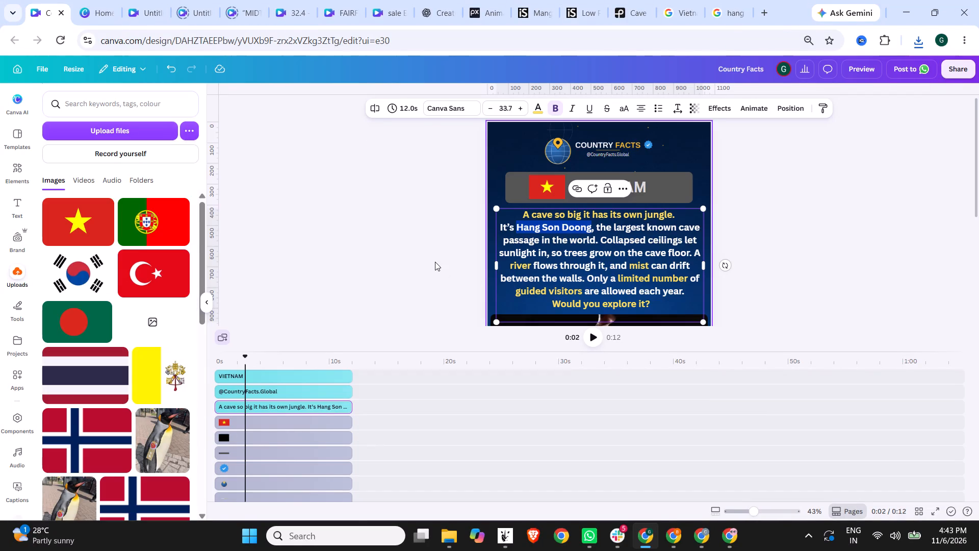
{"action": "left_click", "coordinate": [435, 262]}
{"action": "scroll", "coordinate": [820, 256], "scroll_direction": "down", "scroll_amount": 2}
{"action": "scroll", "coordinate": [652, 257], "scroll_direction": "down", "scroll_amount": 2}
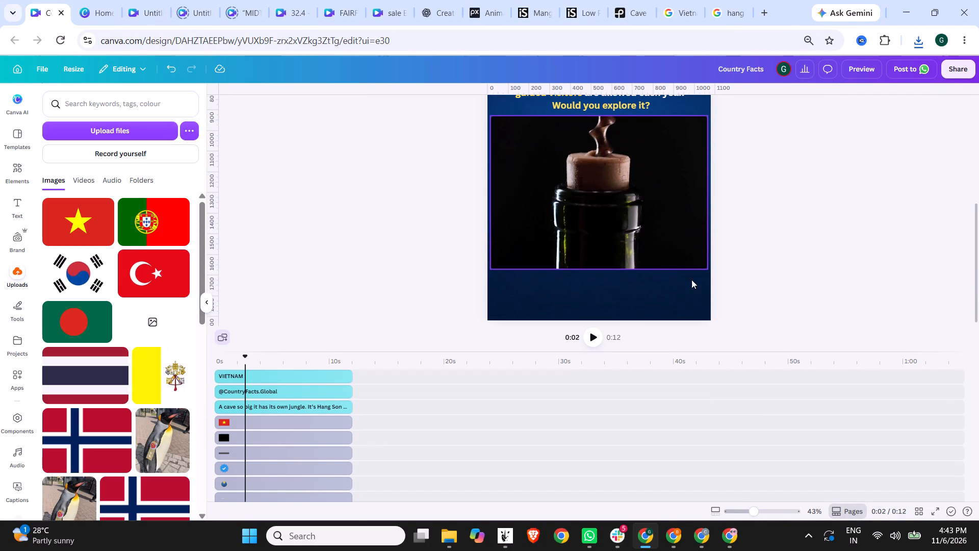
{"action": "left_click", "coordinate": [128, 124]}
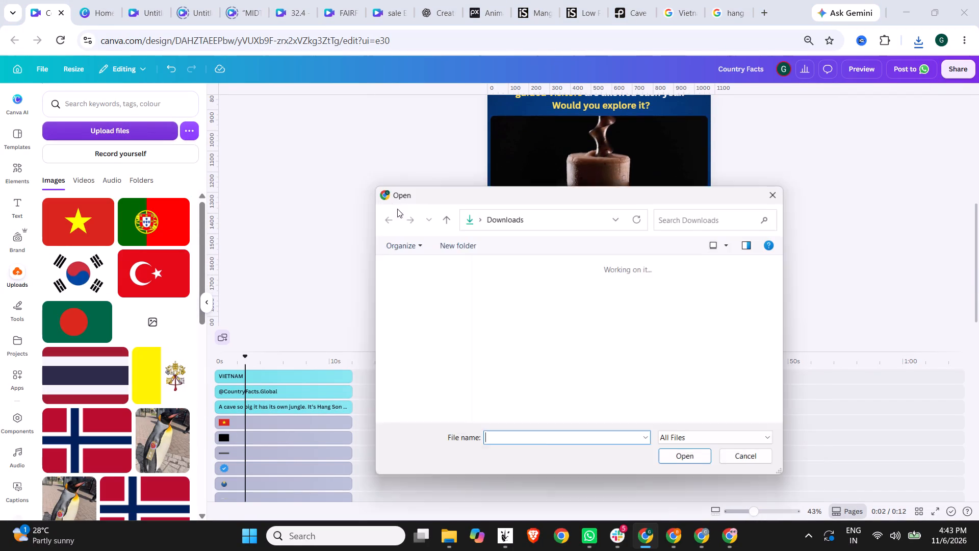
{"action": "left_click_drag", "start_coordinate": [516, 320], "coordinate": [582, 168]}
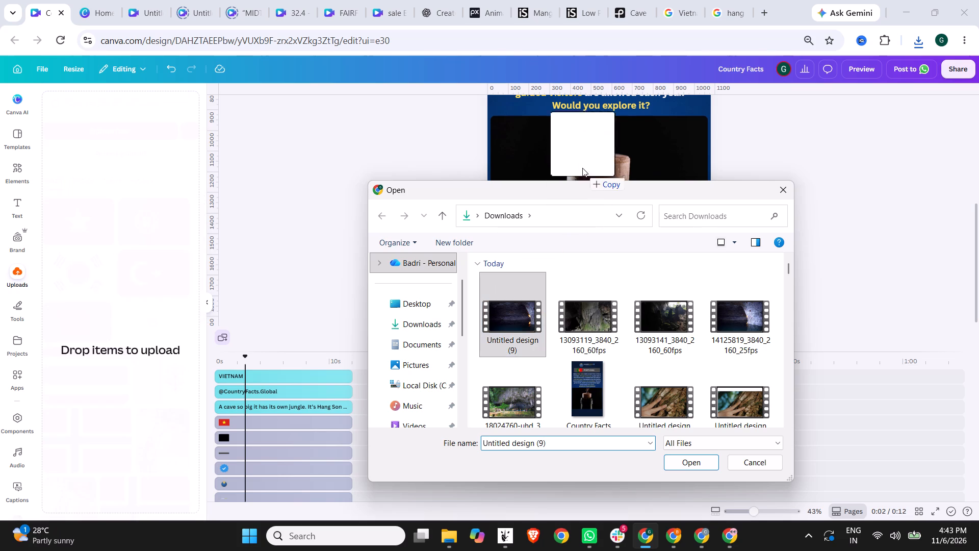
{"action": "left_click_drag", "start_coordinate": [582, 168], "coordinate": [131, 211]}
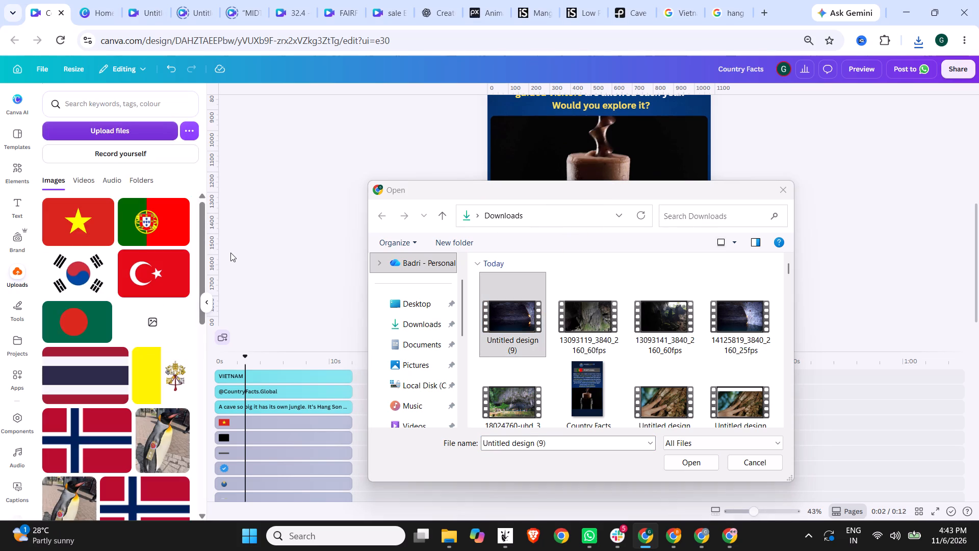
{"action": "left_click", "coordinate": [776, 191]}
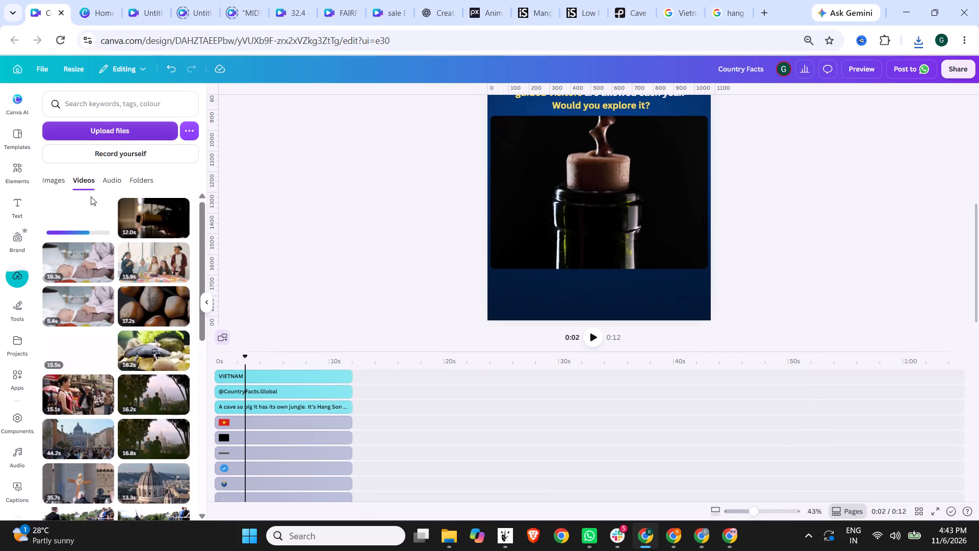
Replace the bottle video in the frame below the Country Facts text with the uploaded 12.1 s cave video.
{"action": "left_click_drag", "start_coordinate": [65, 216], "coordinate": [610, 216]}
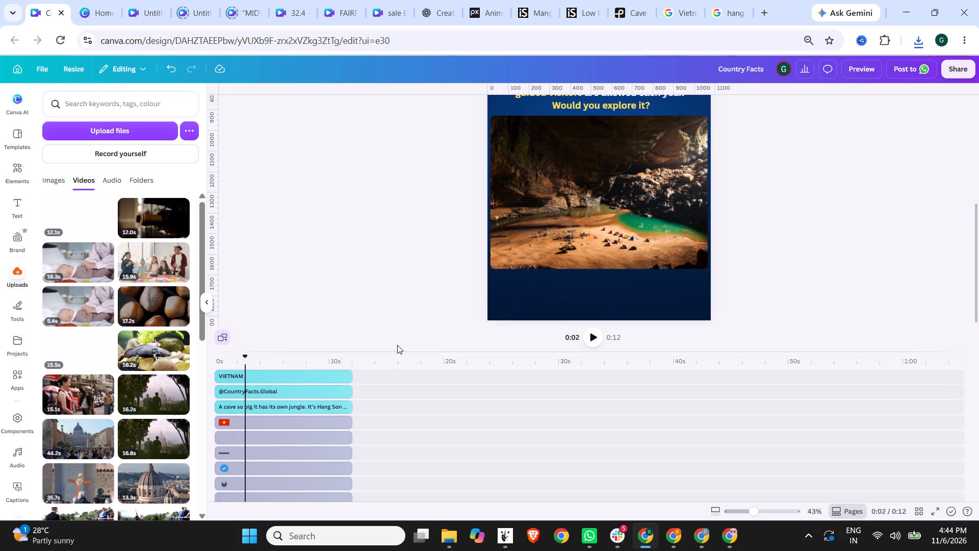
Preview the full Vietnam Country Facts design to check the text and the cave clips.
{"action": "scroll", "coordinate": [625, 298], "scroll_direction": "up", "scroll_amount": 4}
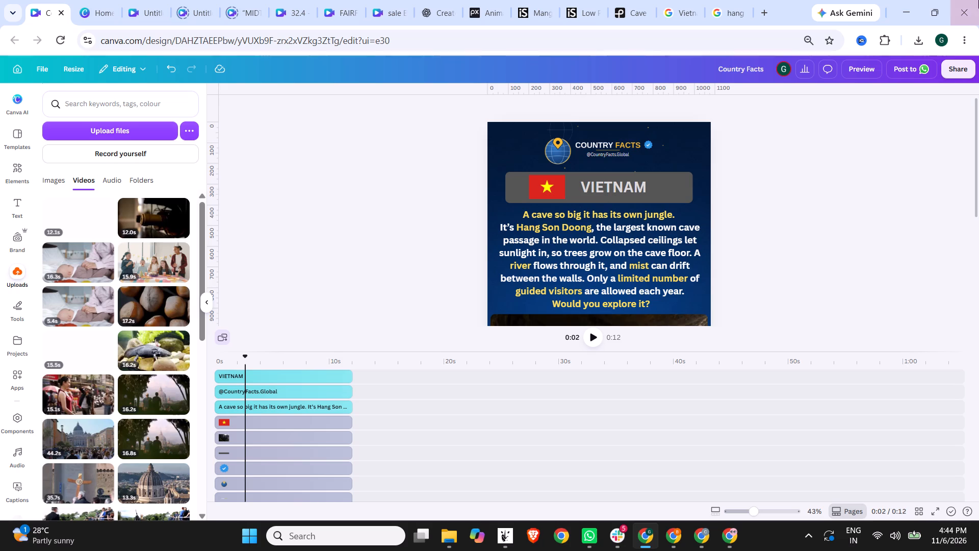
{"action": "left_click", "coordinate": [858, 69]}
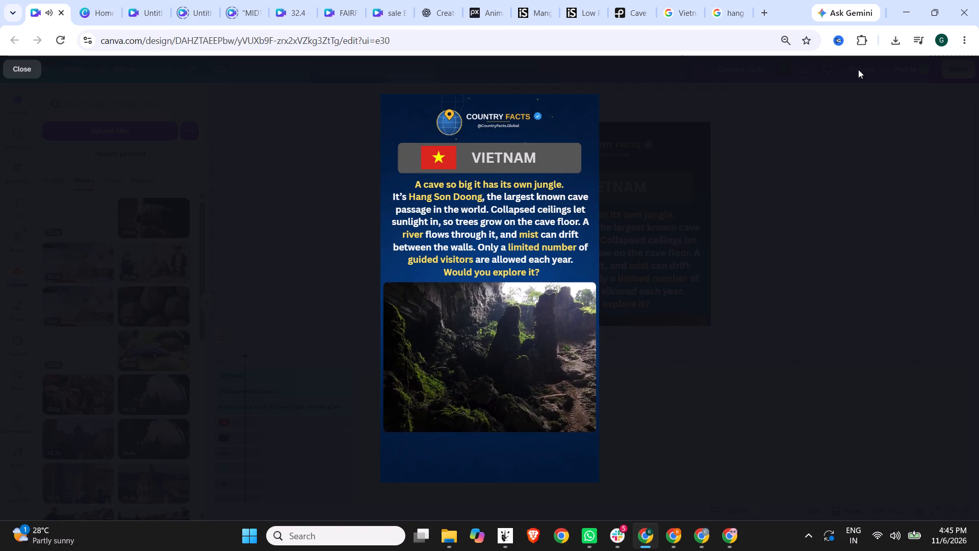
{"action": "left_click", "coordinate": [781, 159]}
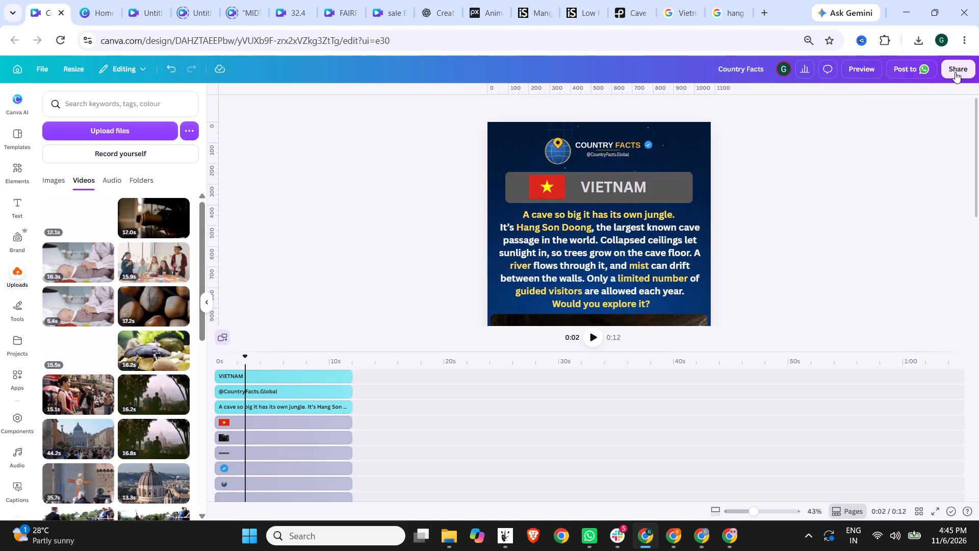
{"action": "left_click", "coordinate": [872, 72]}
{"action": "left_click", "coordinate": [853, 107]}
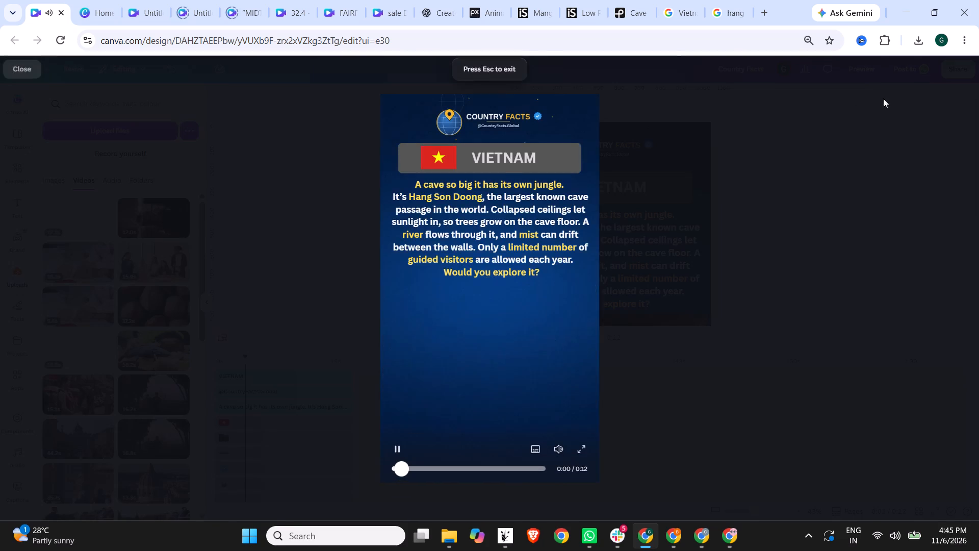
Download the Vietnam Country Facts design as an MP4 video at 1080p.
{"action": "left_click", "coordinate": [956, 75]}
{"action": "left_click", "coordinate": [810, 295]}
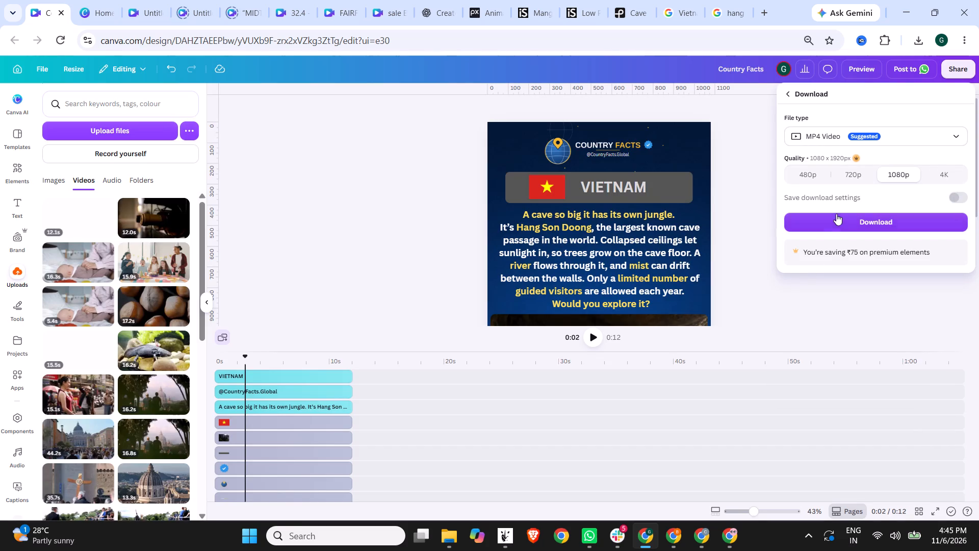
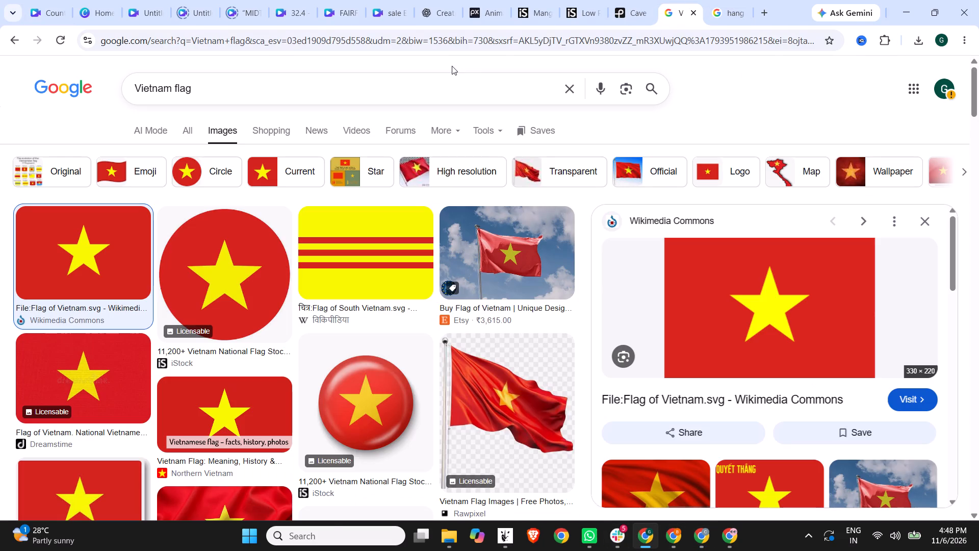
Check the source of the cave photo in the Hang Son Doong image results and replace "Creator name" in the video description's credit with "CNN".
{"action": "left_click", "coordinate": [628, 0]}
{"action": "left_click", "coordinate": [731, 0]}
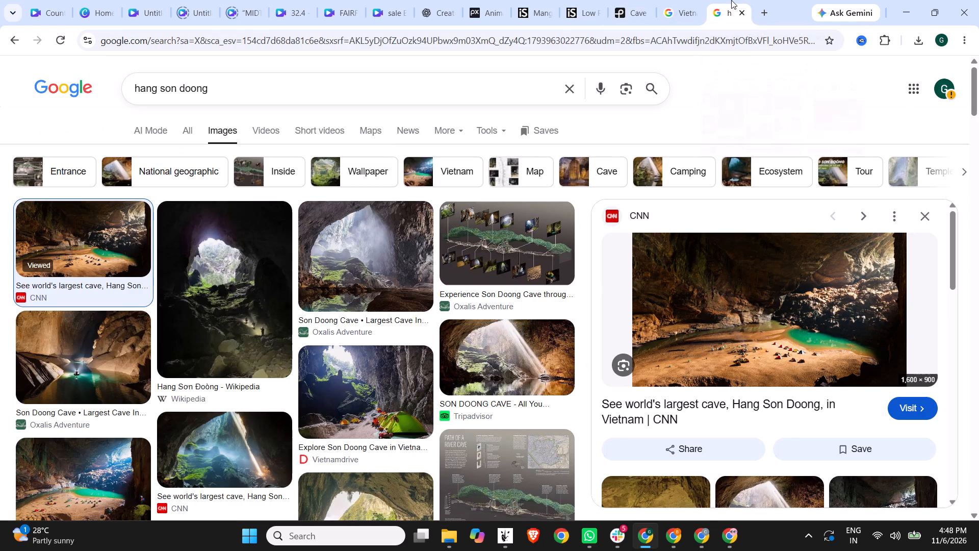
{"action": "left_click", "coordinate": [17, 35]}
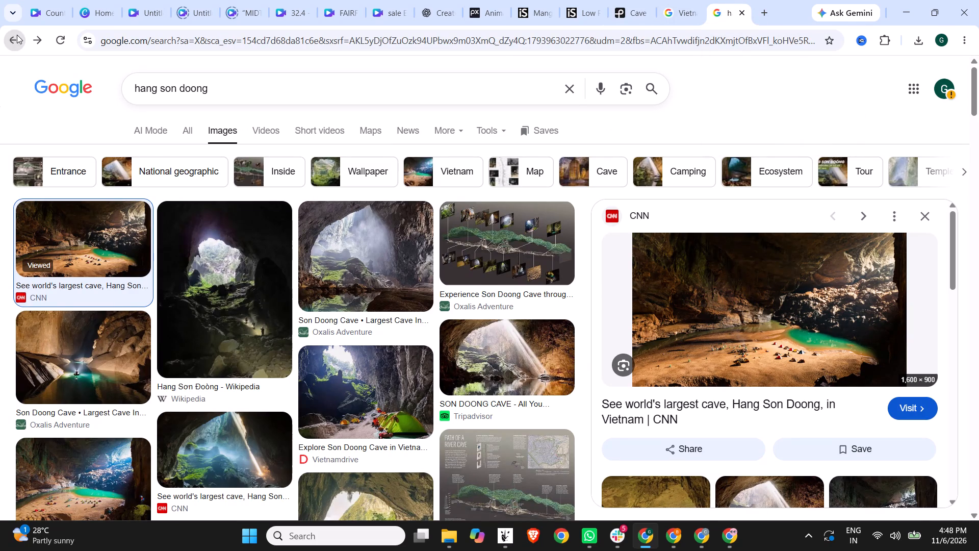
{"action": "left_click", "coordinate": [17, 35]}
{"action": "left_click", "coordinate": [17, 35]}
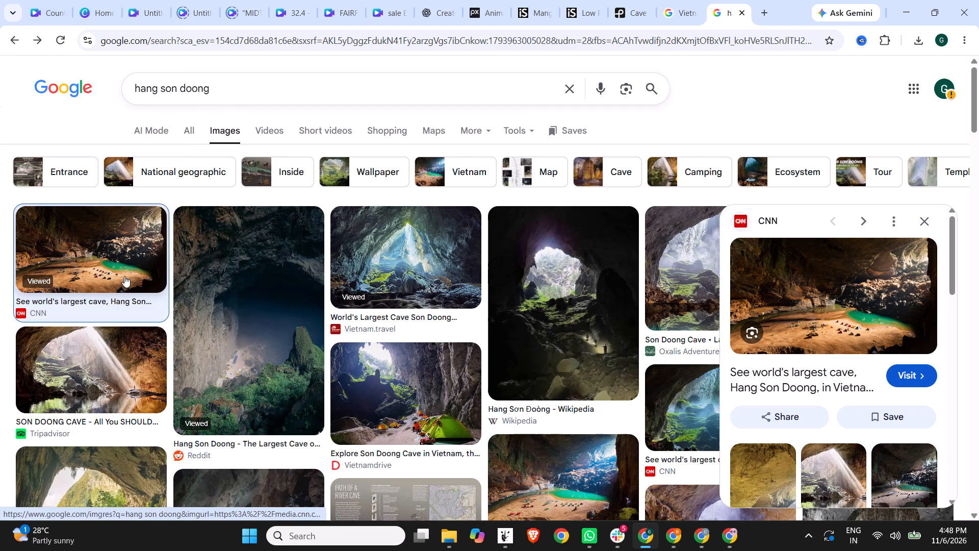
{"action": "left_click", "coordinate": [899, 6]}
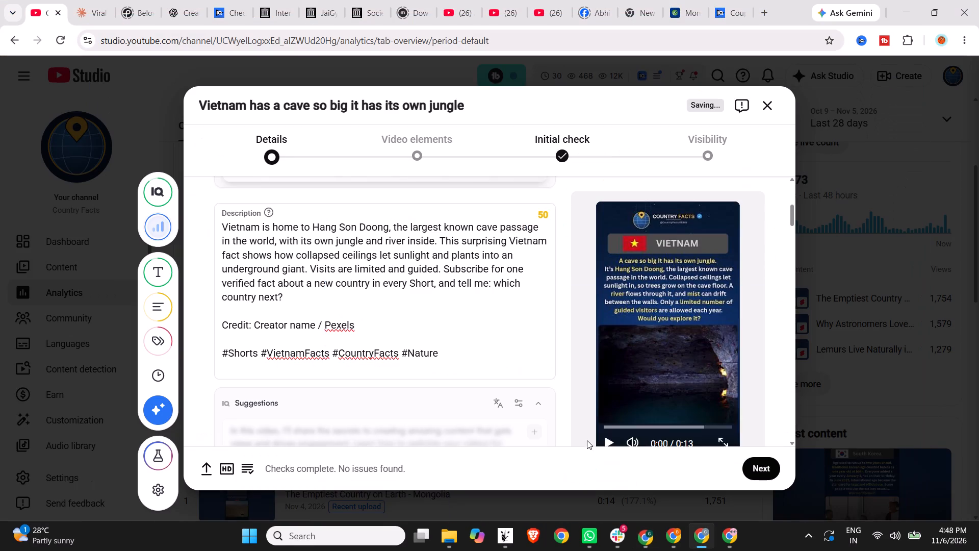
{"action": "left_click_drag", "start_coordinate": [256, 322], "coordinate": [317, 322]}
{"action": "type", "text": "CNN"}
Return to the Hang Son Doong image results to check the sources of the other cave images for the credit line.
{"action": "left_click", "coordinate": [729, 0]}
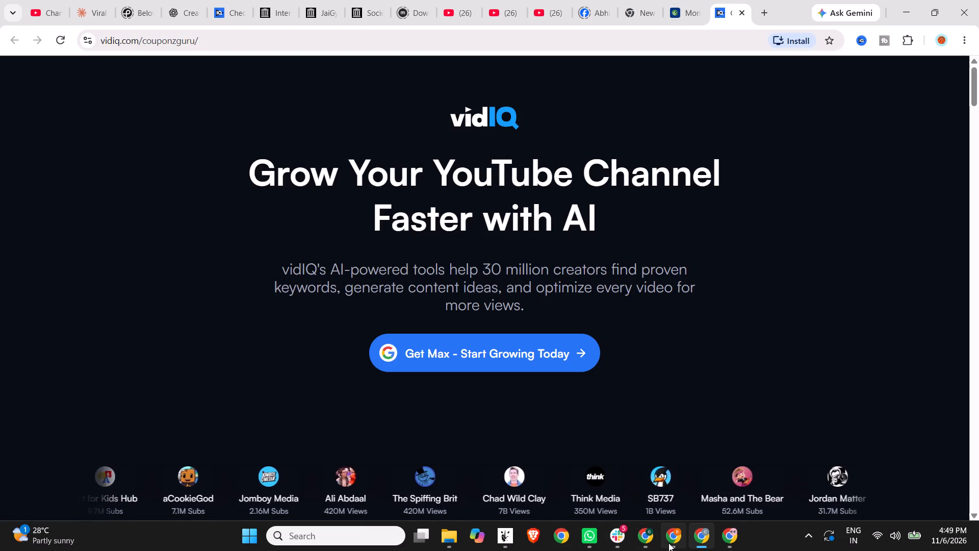
{"action": "left_click", "coordinate": [642, 533]}
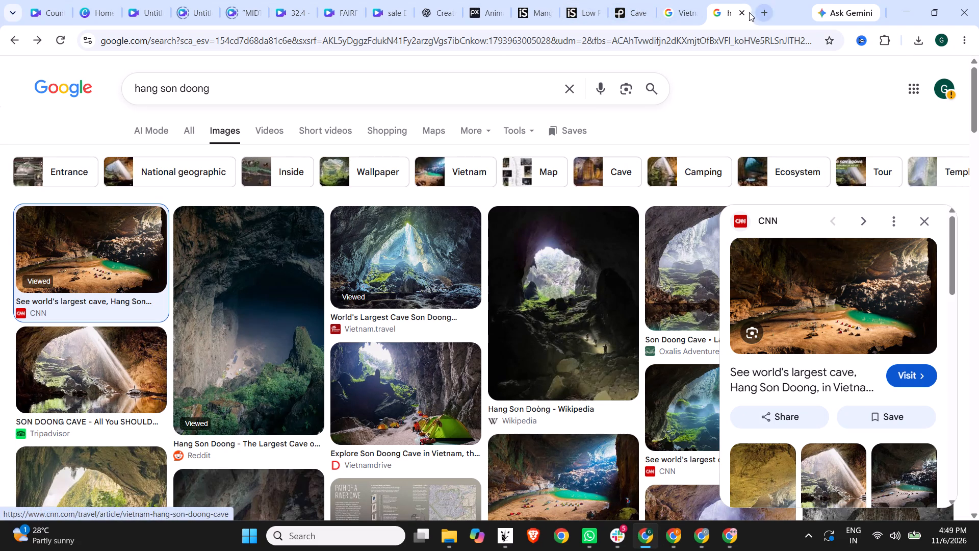
Close the Hang Son Doong image search, switch to the Pexels cave entrance videos and preview the clip of explorers in a tropical cave.
{"action": "left_click", "coordinate": [743, 13]}
{"action": "left_click", "coordinate": [672, 0]}
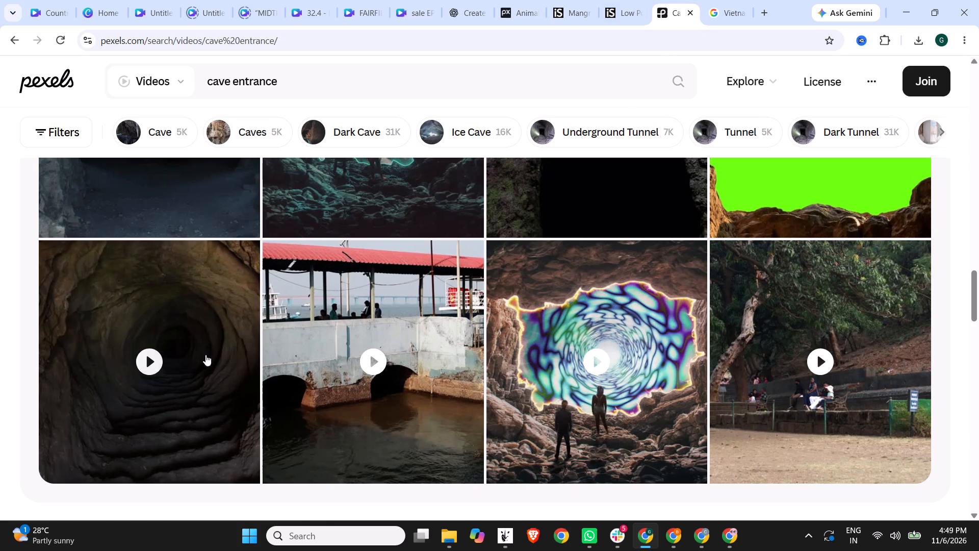
{"action": "scroll", "coordinate": [476, 267], "scroll_direction": "up", "scroll_amount": 10}
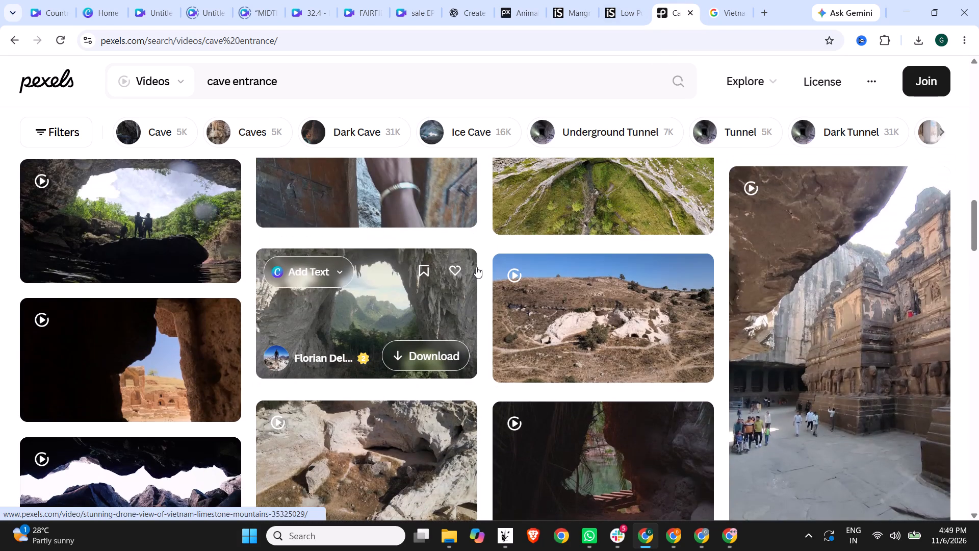
{"action": "scroll", "coordinate": [355, 278], "scroll_direction": "up", "scroll_amount": 2}
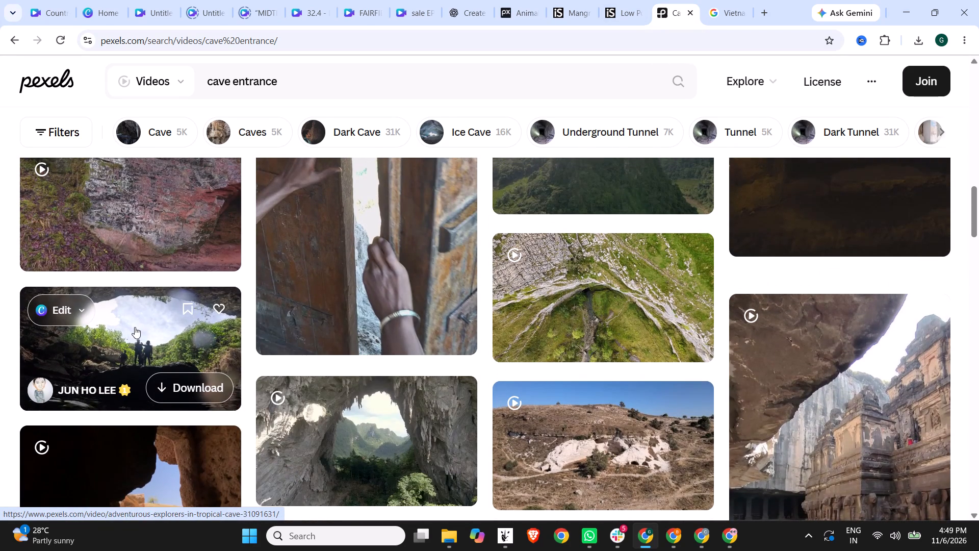
{"action": "left_click", "coordinate": [164, 341]}
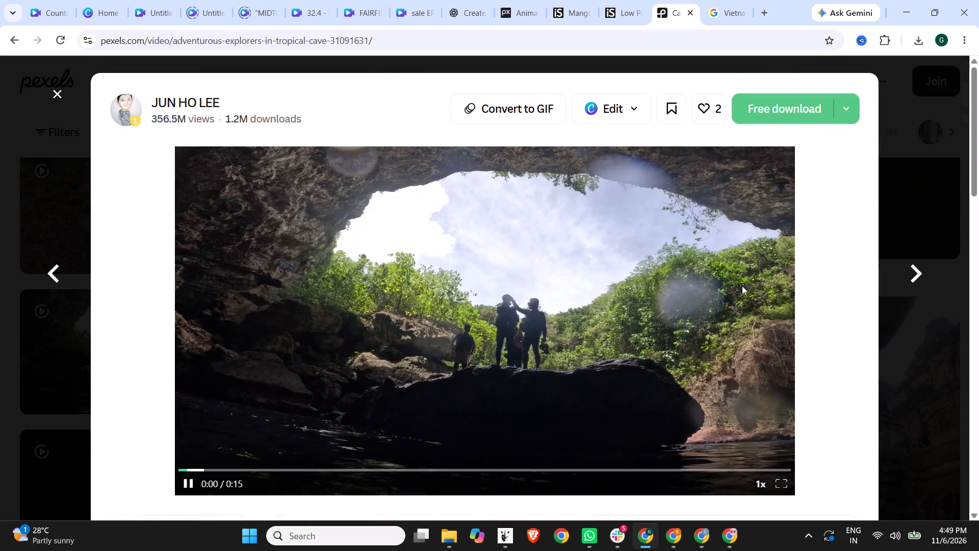
{"action": "left_click", "coordinate": [945, 354]}
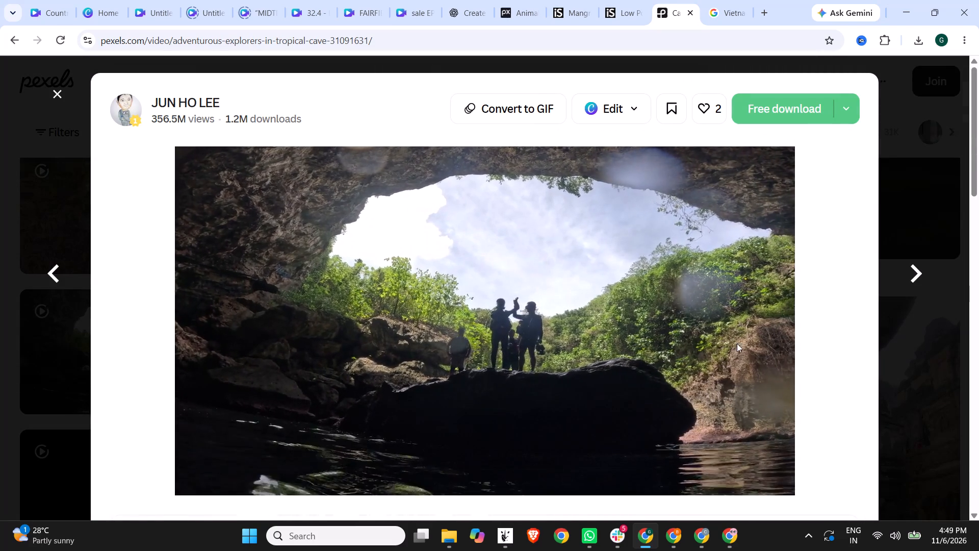
Browse the upper Pexels cave entrance results and preview the clip of a cave entrance with trees and water.
{"action": "scroll", "coordinate": [393, 400], "scroll_direction": "up", "scroll_amount": 5}
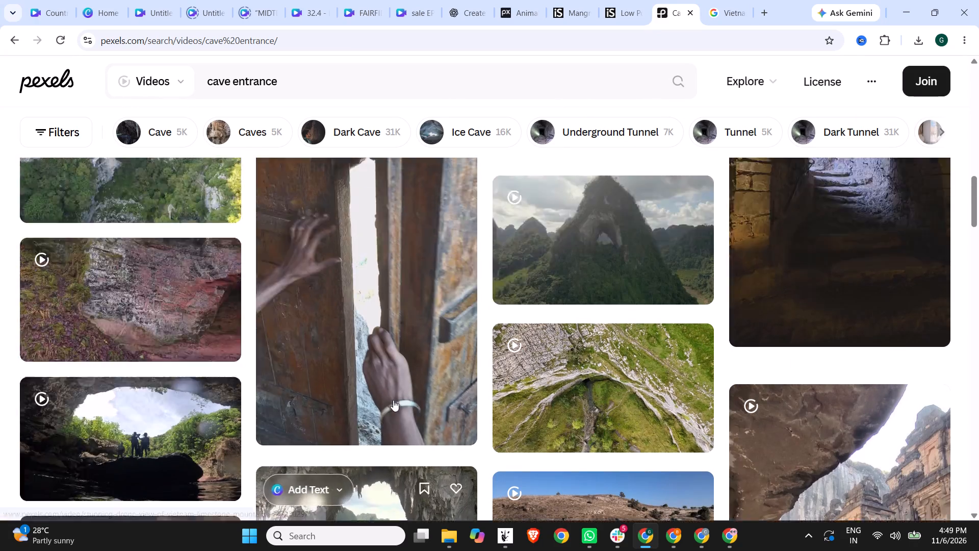
{"action": "scroll", "coordinate": [393, 400], "scroll_direction": "up", "scroll_amount": 12}
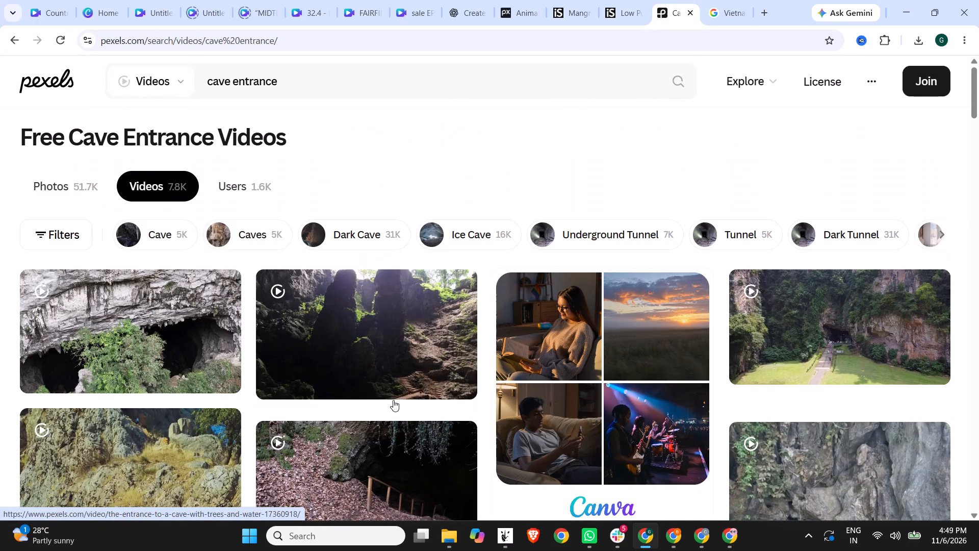
{"action": "scroll", "coordinate": [812, 348], "scroll_direction": "down", "scroll_amount": 6}
{"action": "scroll", "coordinate": [812, 348], "scroll_direction": "up", "scroll_amount": 1}
{"action": "scroll", "coordinate": [812, 348], "scroll_direction": "down", "scroll_amount": 1}
{"action": "scroll", "coordinate": [658, 331], "scroll_direction": "down", "scroll_amount": 5}
{"action": "scroll", "coordinate": [561, 321], "scroll_direction": "up", "scroll_amount": 3}
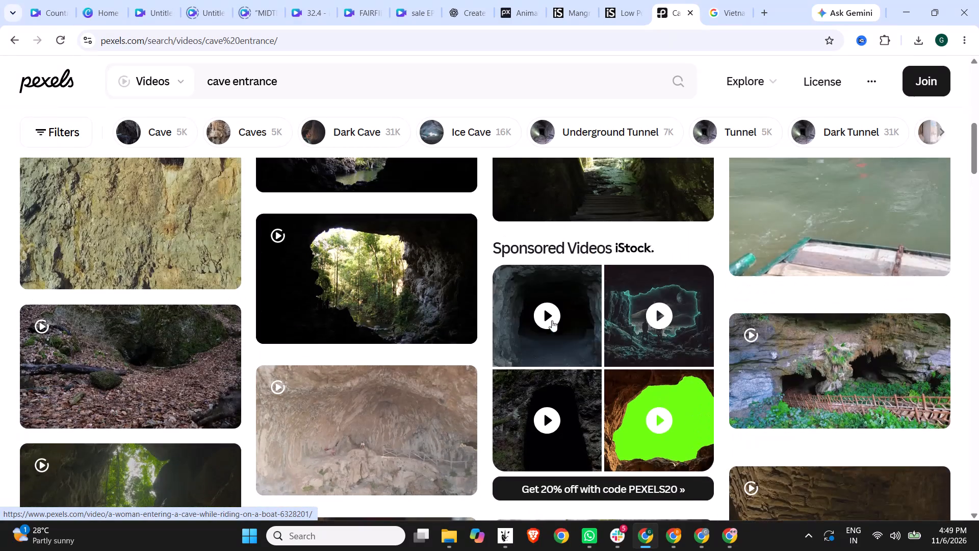
{"action": "left_click", "coordinate": [332, 287]}
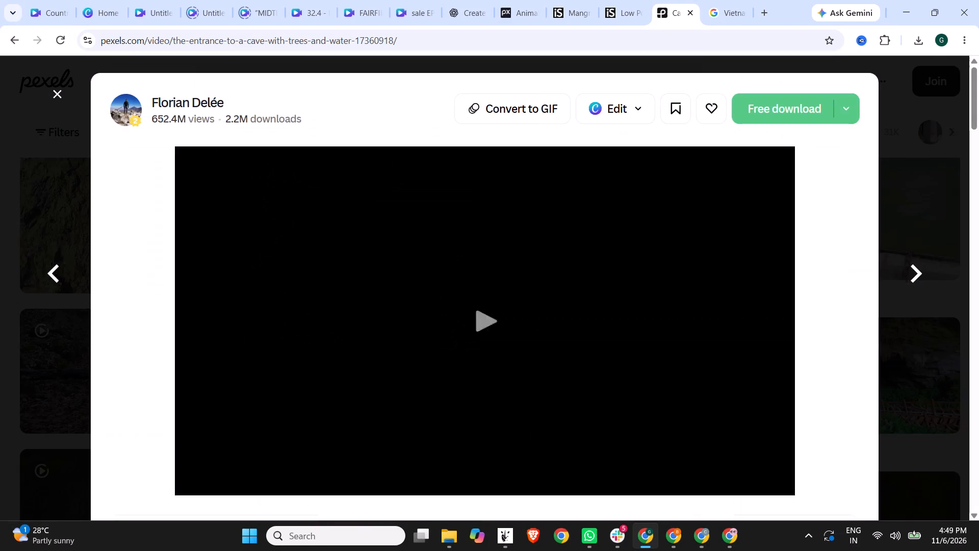
{"action": "scroll", "coordinate": [443, 274], "scroll_direction": "down", "scroll_amount": 4}
{"action": "scroll", "coordinate": [443, 278], "scroll_direction": "up", "scroll_amount": 3}
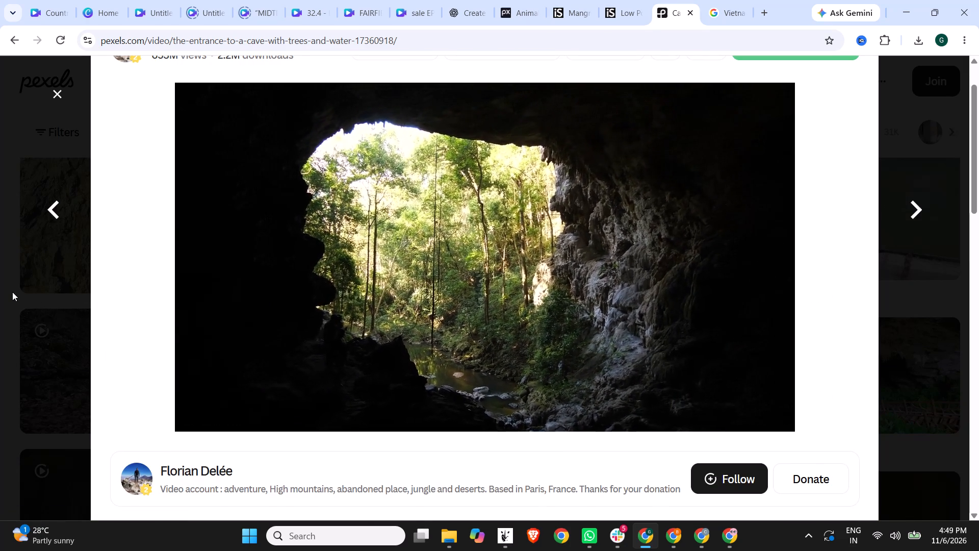
{"action": "left_click", "coordinate": [12, 292]}
Browse further down the Pexels cave entrance results and preview the clip of a backpacker standing beside a cave pool.
{"action": "scroll", "coordinate": [505, 315], "scroll_direction": "down", "scroll_amount": 5}
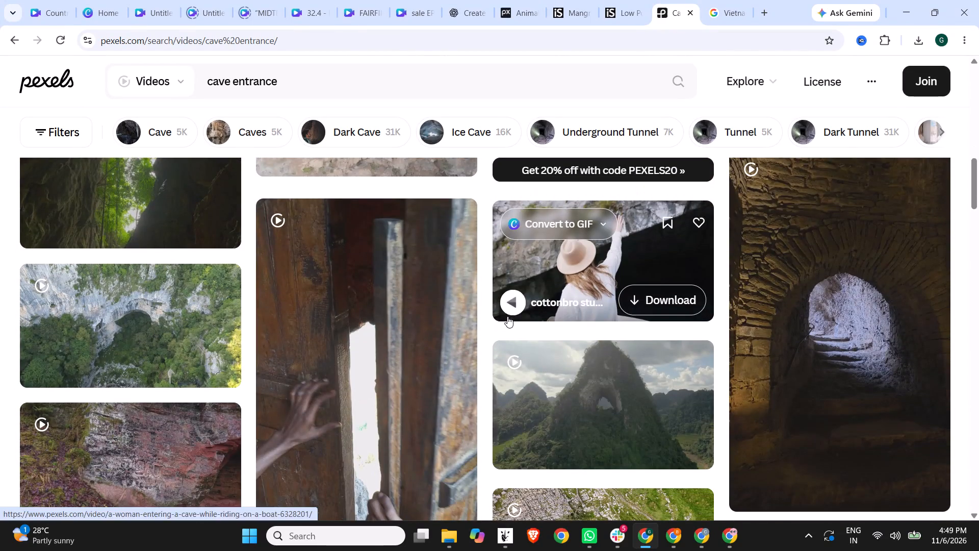
{"action": "scroll", "coordinate": [533, 336], "scroll_direction": "down", "scroll_amount": 8}
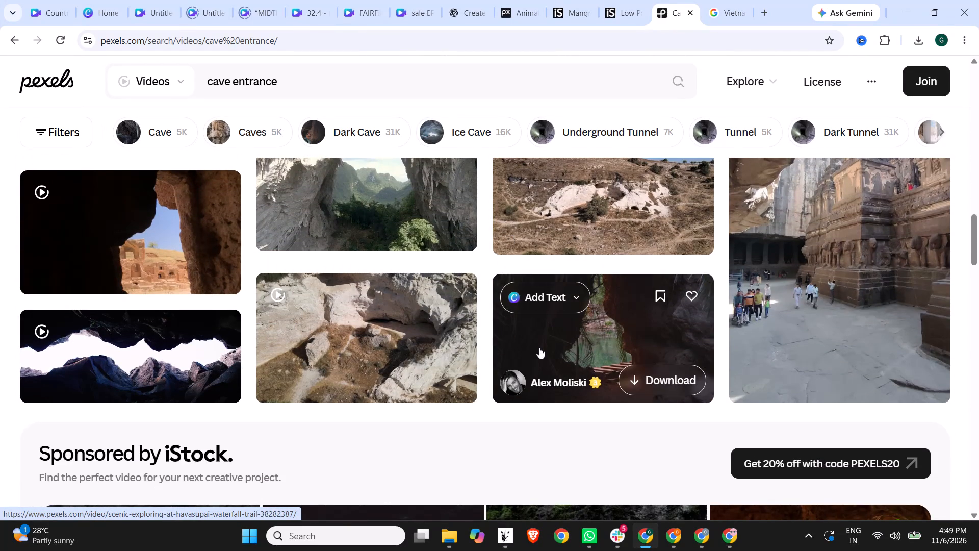
{"action": "scroll", "coordinate": [572, 339], "scroll_direction": "down", "scroll_amount": 5}
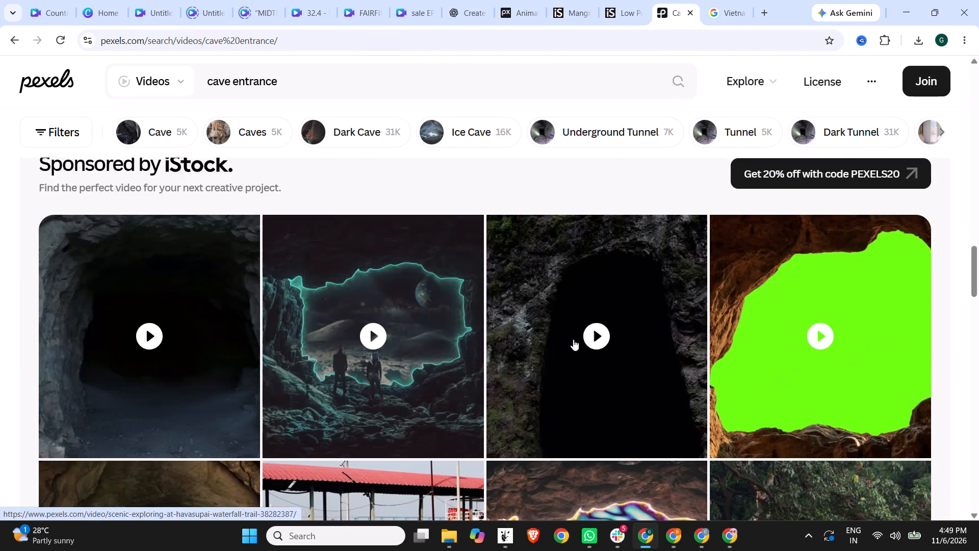
{"action": "scroll", "coordinate": [573, 339], "scroll_direction": "down", "scroll_amount": 11}
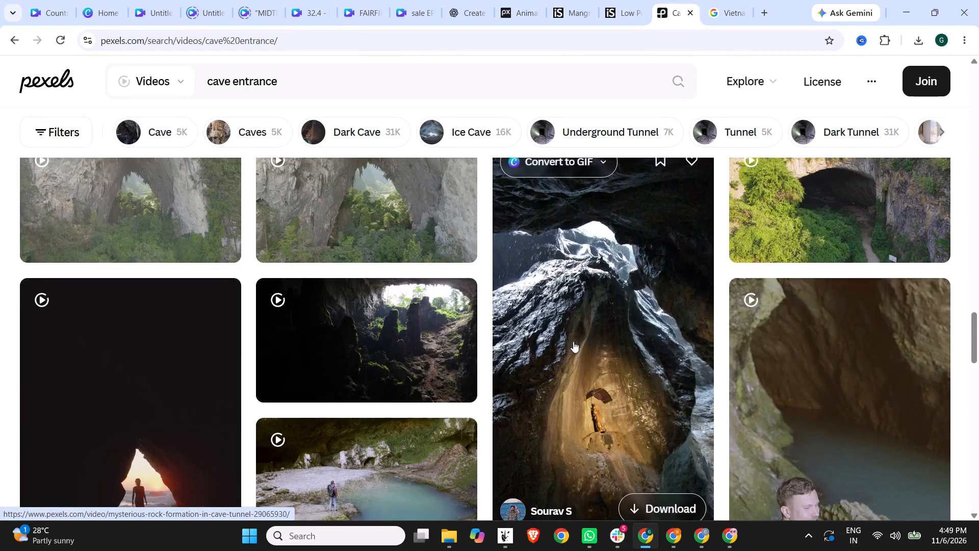
{"action": "scroll", "coordinate": [573, 341], "scroll_direction": "down", "scroll_amount": 2}
{"action": "scroll", "coordinate": [573, 341], "scroll_direction": "up", "scroll_amount": 3}
{"action": "left_click", "coordinate": [410, 386]}
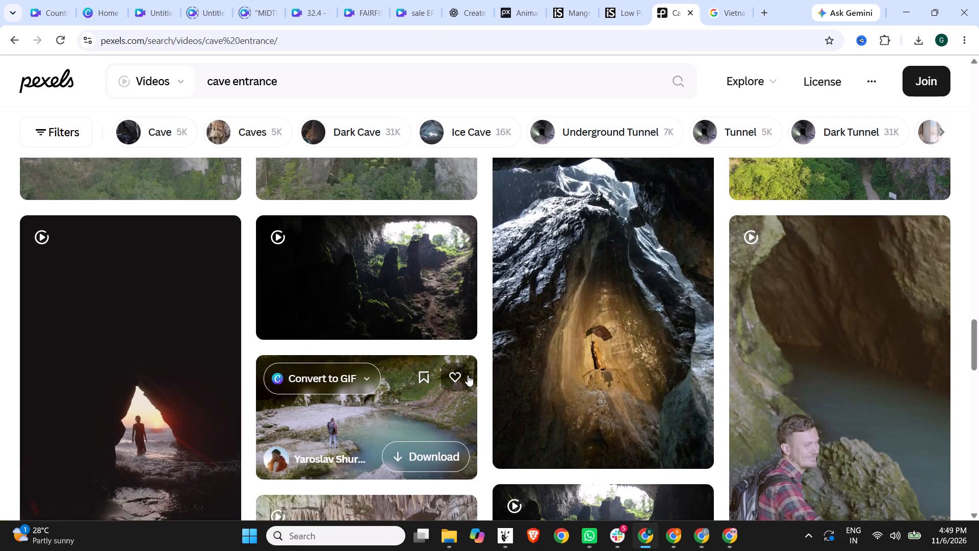
{"action": "left_click", "coordinate": [774, 277]}
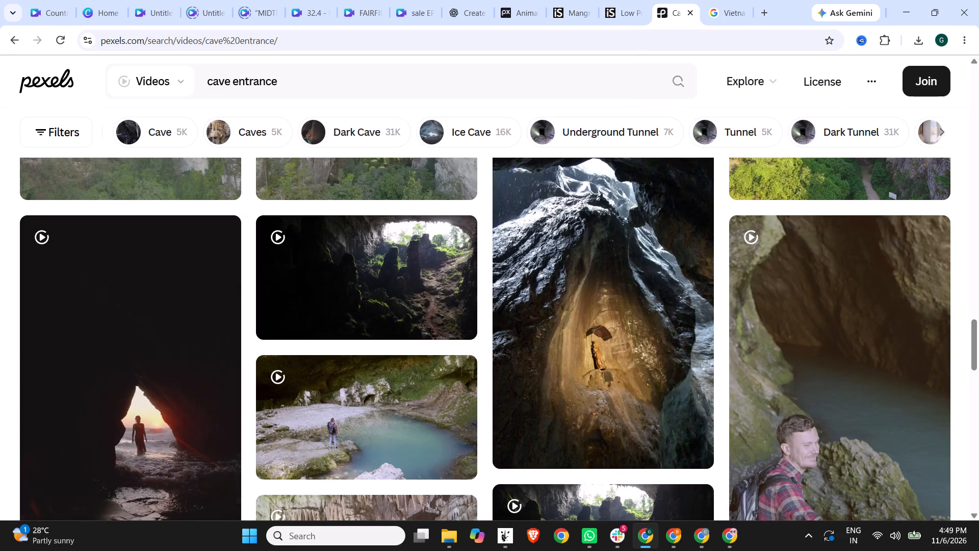
{"action": "left_click", "coordinate": [334, 421]}
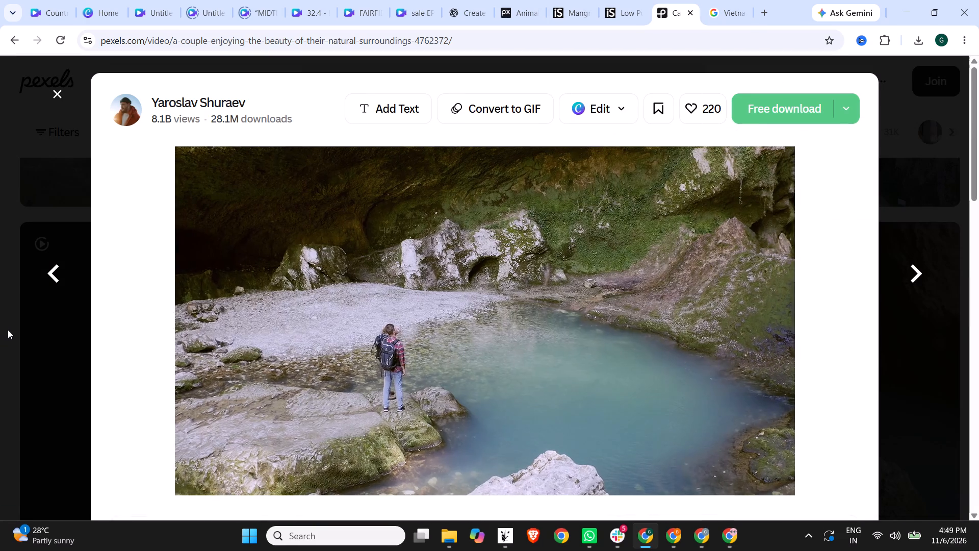
{"action": "left_click", "coordinate": [8, 330]}
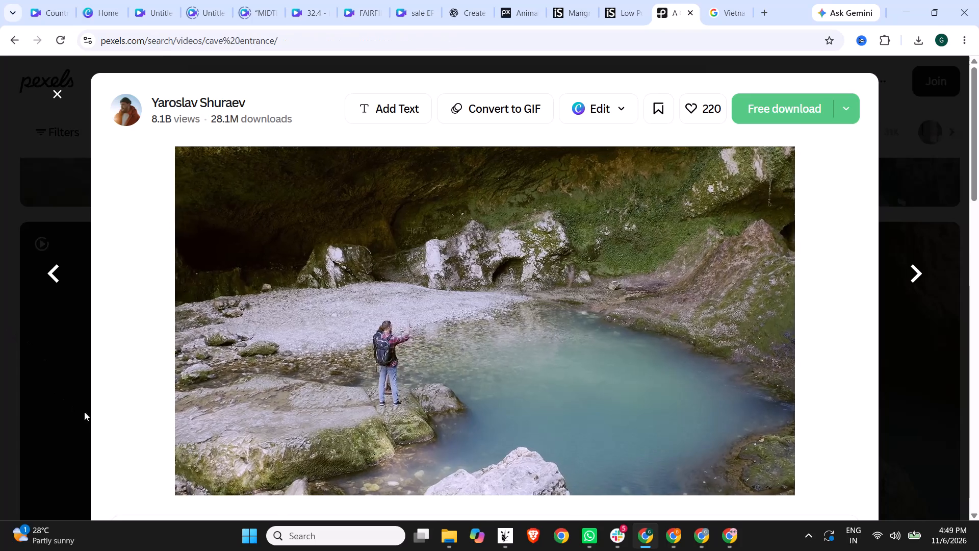
Switch back to the YouTube Studio upload and delete the "Credit: CNN/ Pexels" line and its extra blank lines from the description.
{"action": "left_click", "coordinate": [39, 0]}
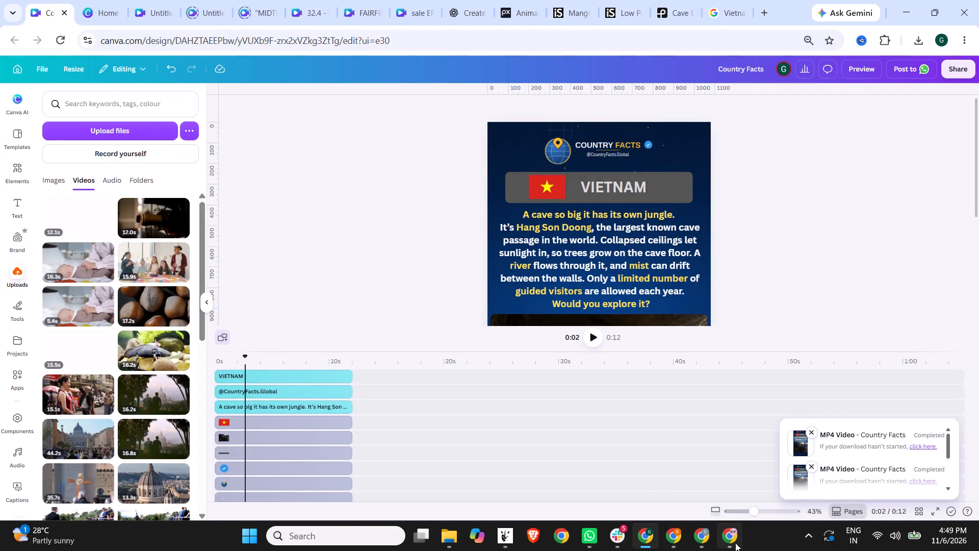
{"action": "left_click", "coordinate": [731, 540]}
{"action": "left_click", "coordinate": [694, 536]}
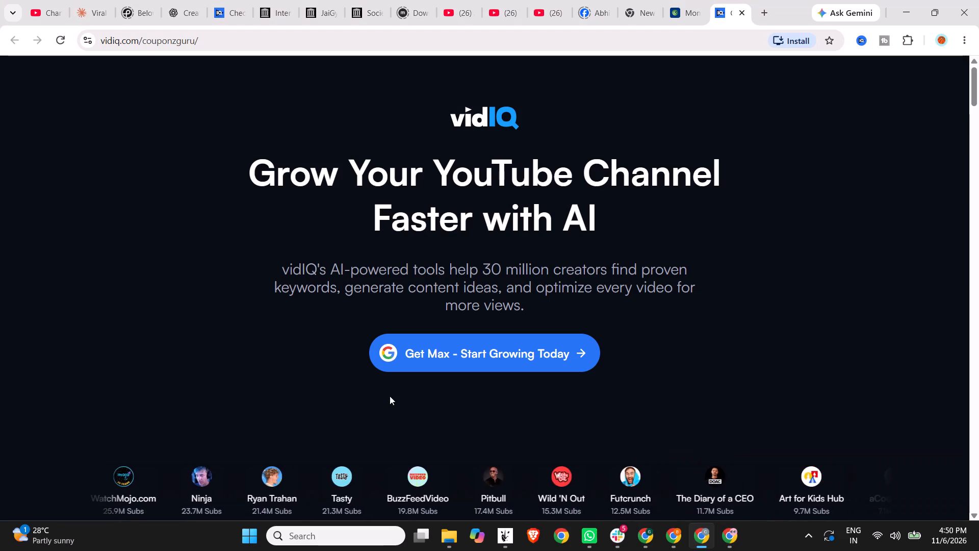
{"action": "left_click", "coordinate": [655, 534]}
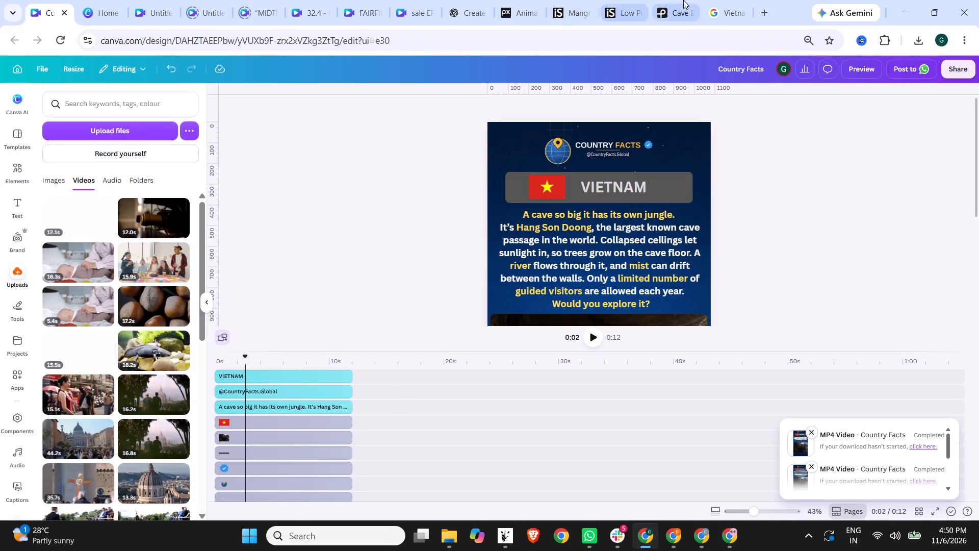
{"action": "left_click", "coordinate": [141, 0]}
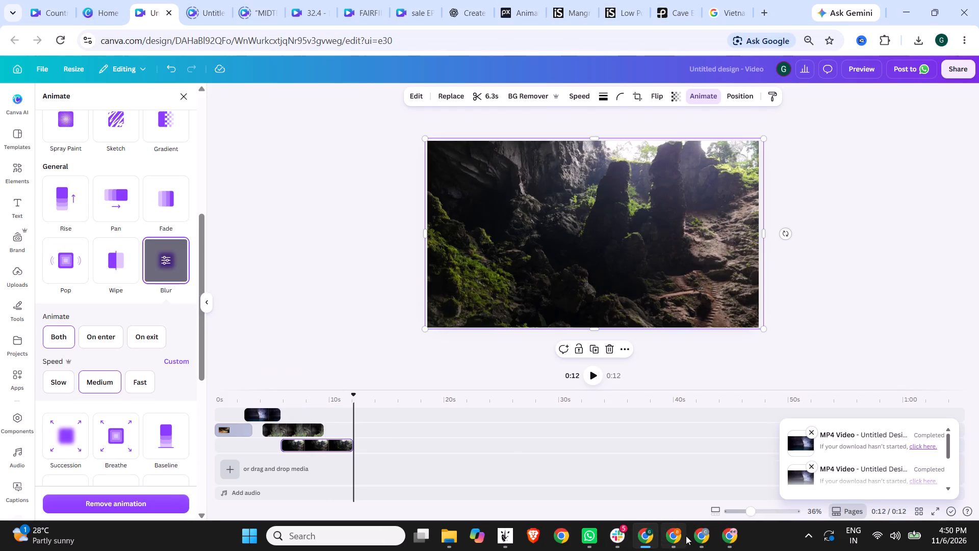
{"action": "left_click", "coordinate": [700, 533]}
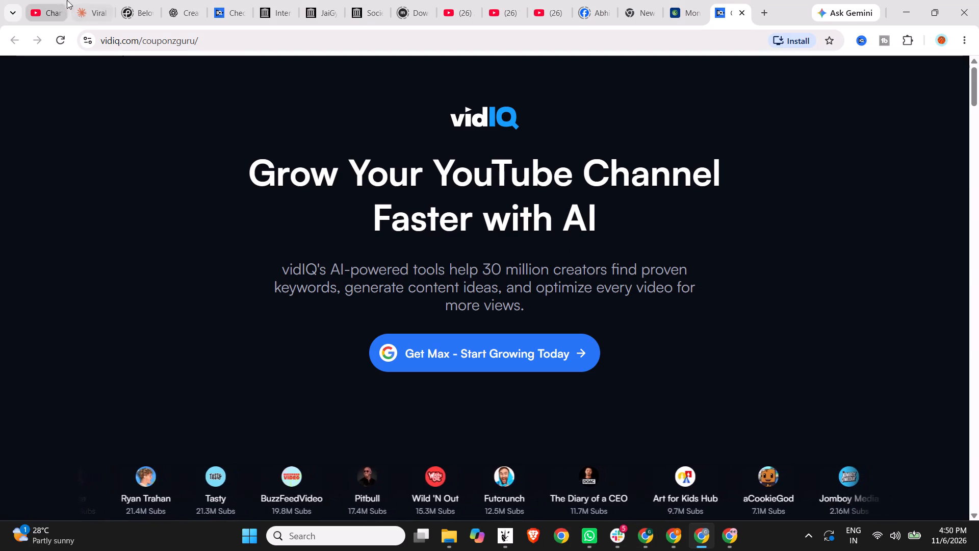
{"action": "left_click", "coordinate": [57, 0]}
{"action": "left_click_drag", "start_coordinate": [317, 326], "coordinate": [261, 329]}
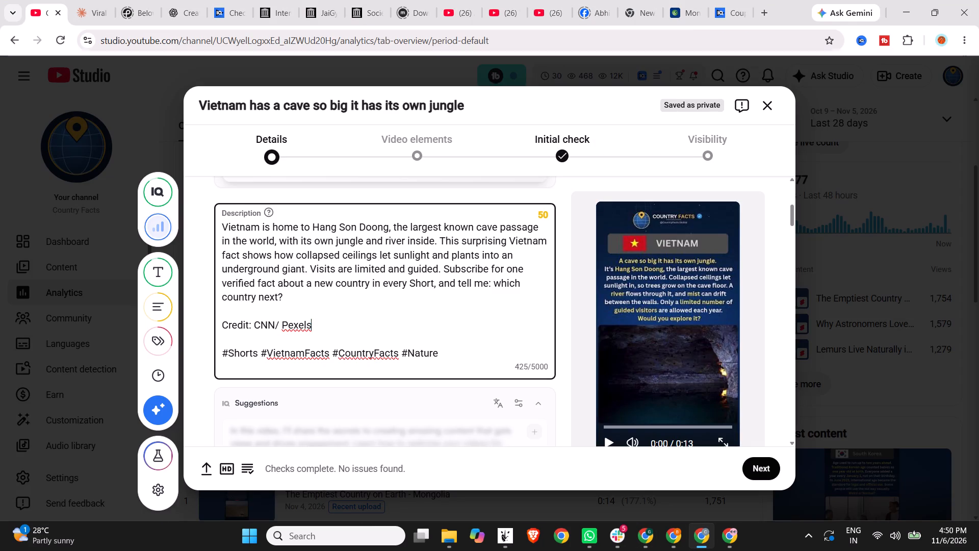
{"action": "left_click_drag", "start_coordinate": [261, 329], "coordinate": [222, 328]}
{"action": "key", "text": "BackSpace"}
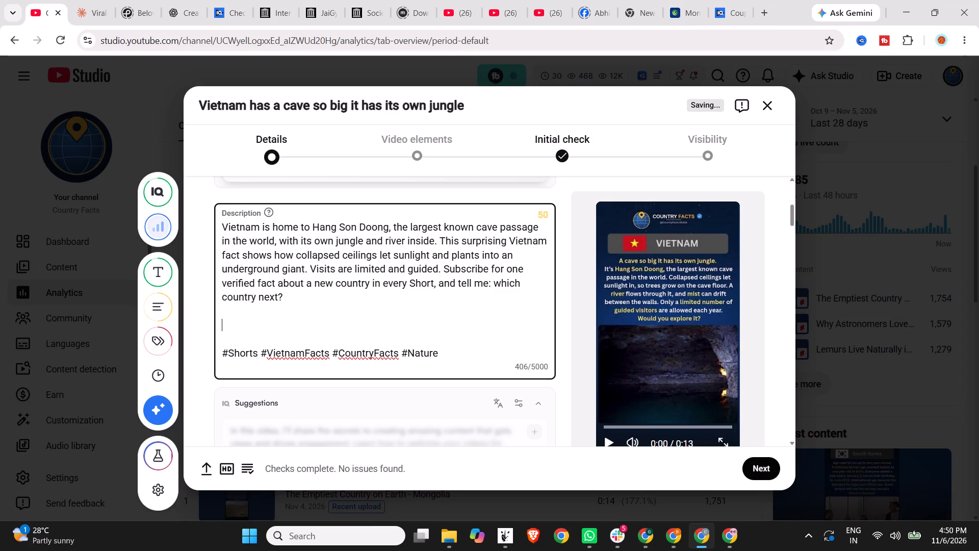
{"action": "key", "text": "BackSpace"}
{"action": "key", "text": "BackSpace"}
Set the Short's thumbnail to the third suggested video frame, showing the mossy rock column.
{"action": "scroll", "coordinate": [437, 336], "scroll_direction": "down", "scroll_amount": 5}
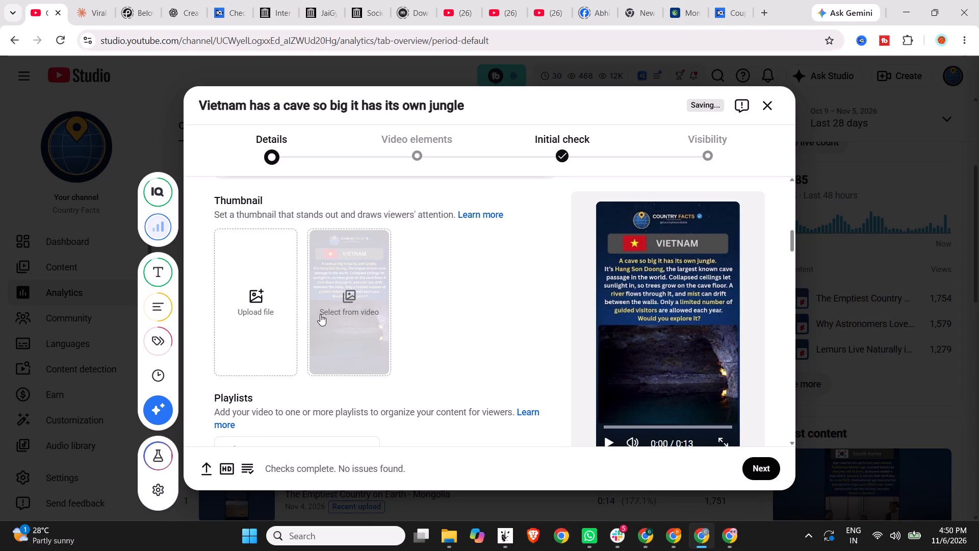
{"action": "left_click", "coordinate": [338, 325]}
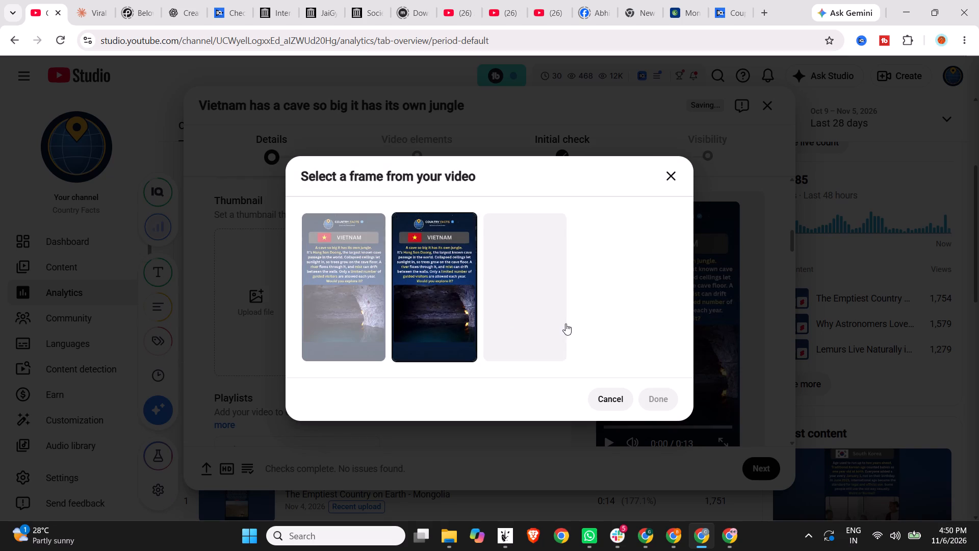
{"action": "left_click", "coordinate": [520, 312]}
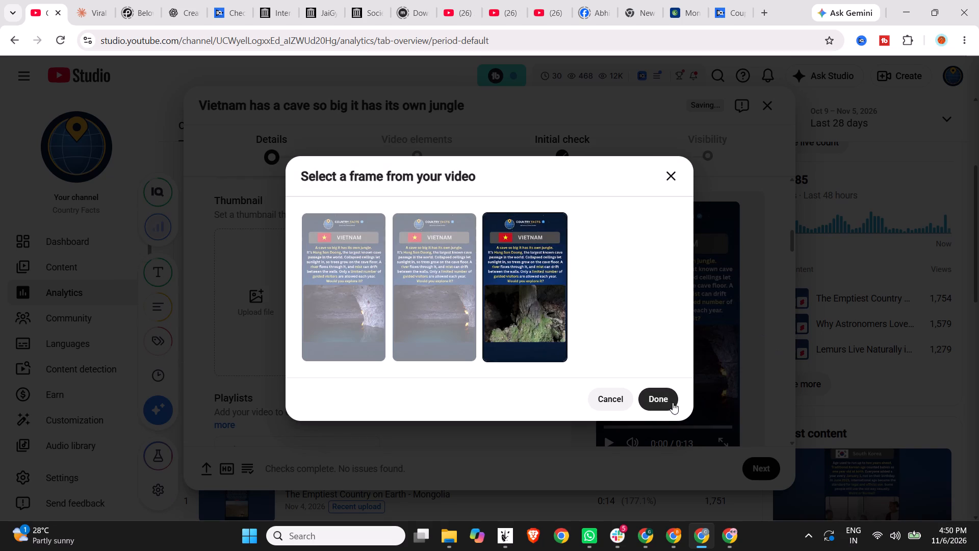
{"action": "left_click", "coordinate": [664, 402]}
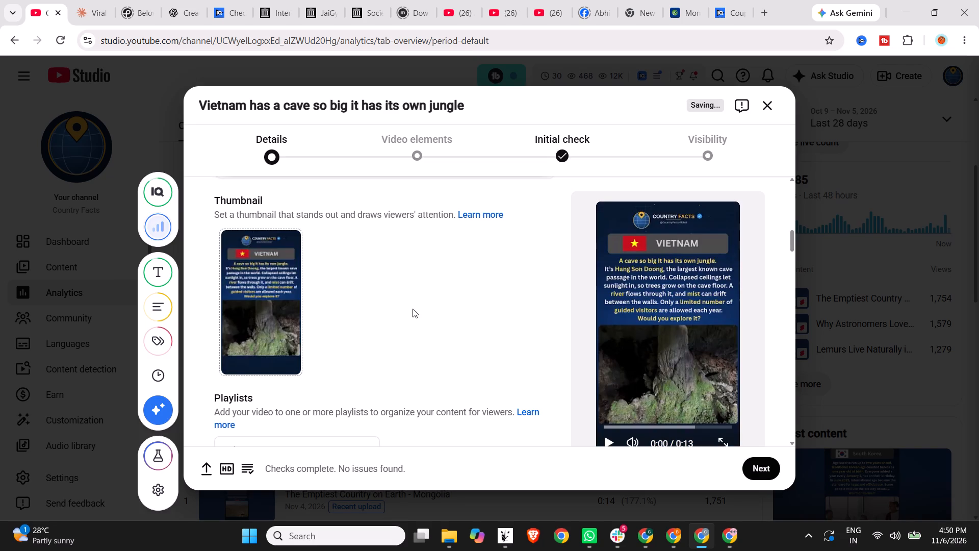
Create a public playlist titled "Vietnam" and assign the video to it.
{"action": "scroll", "coordinate": [413, 309], "scroll_direction": "down", "scroll_amount": 3}
{"action": "left_click", "coordinate": [342, 263]}
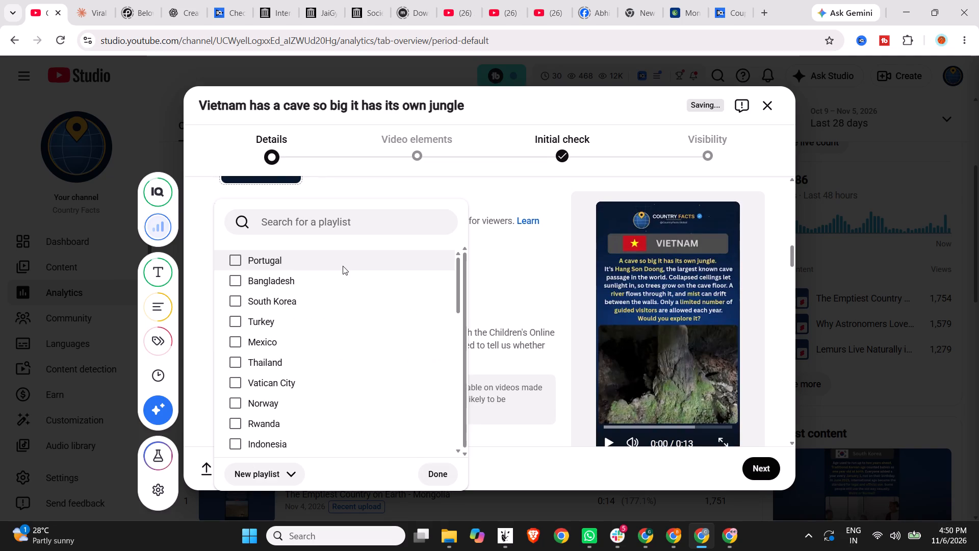
{"action": "scroll", "coordinate": [302, 424], "scroll_direction": "down", "scroll_amount": 3}
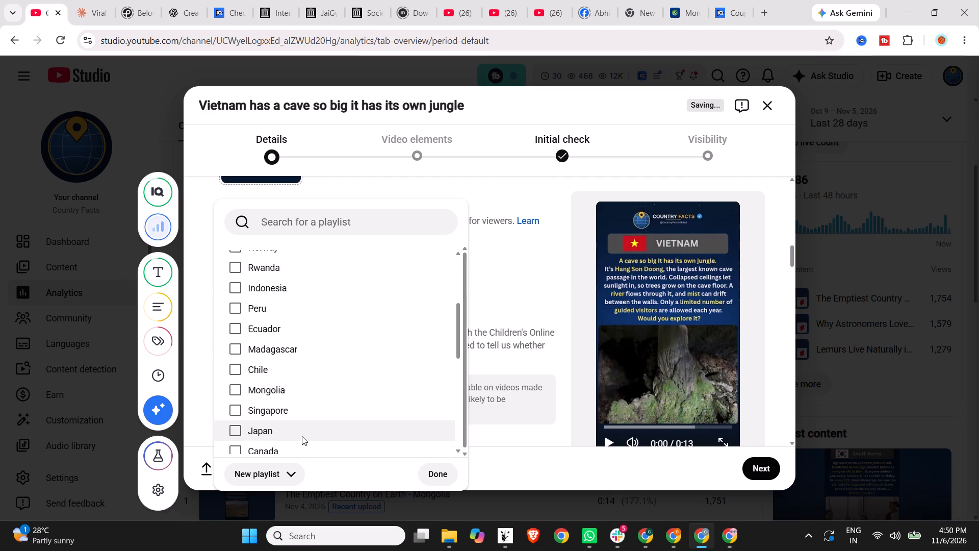
{"action": "scroll", "coordinate": [269, 429], "scroll_direction": "down", "scroll_amount": 7}
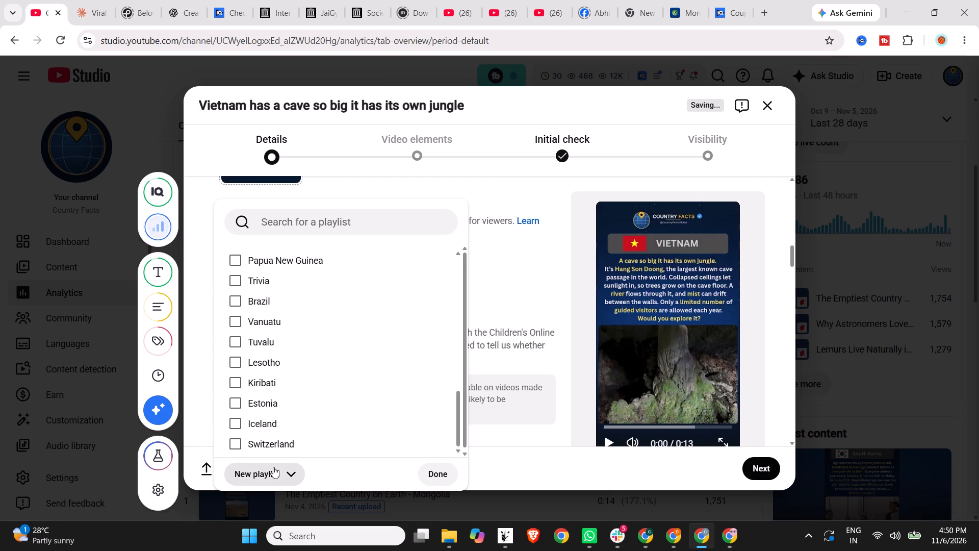
{"action": "left_click", "coordinate": [273, 467]}
{"action": "left_click", "coordinate": [301, 408]}
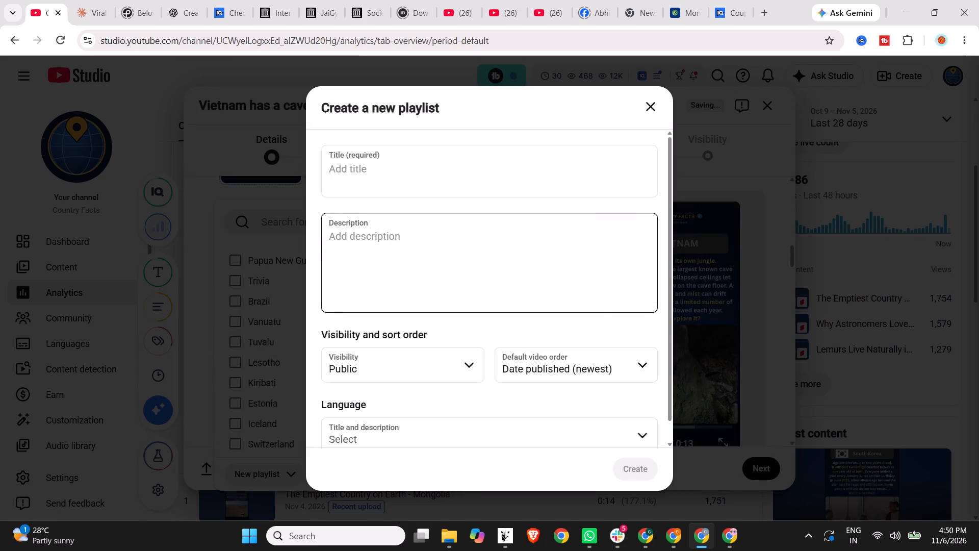
{"action": "left_click", "coordinate": [380, 176]}
{"action": "type", "text": "Vietnam"}
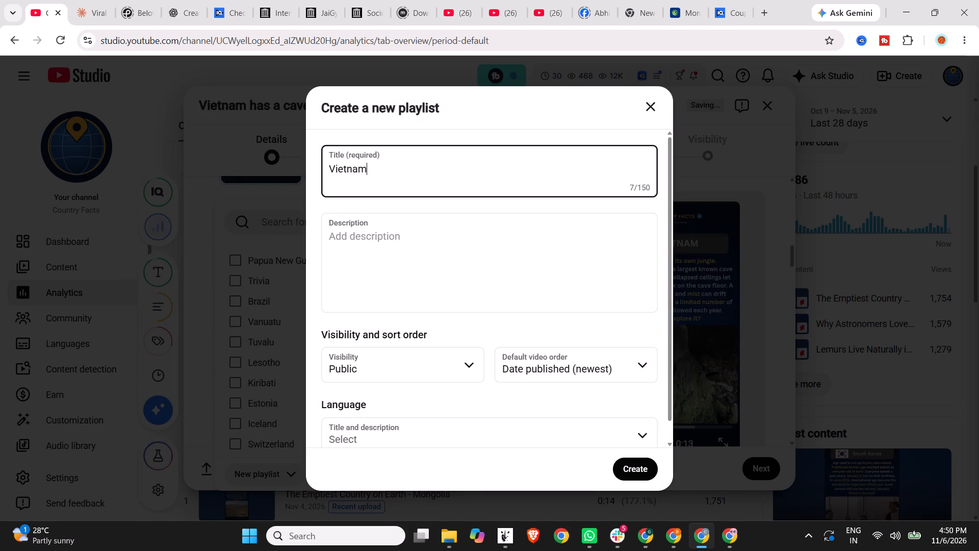
{"action": "left_click", "coordinate": [635, 467]}
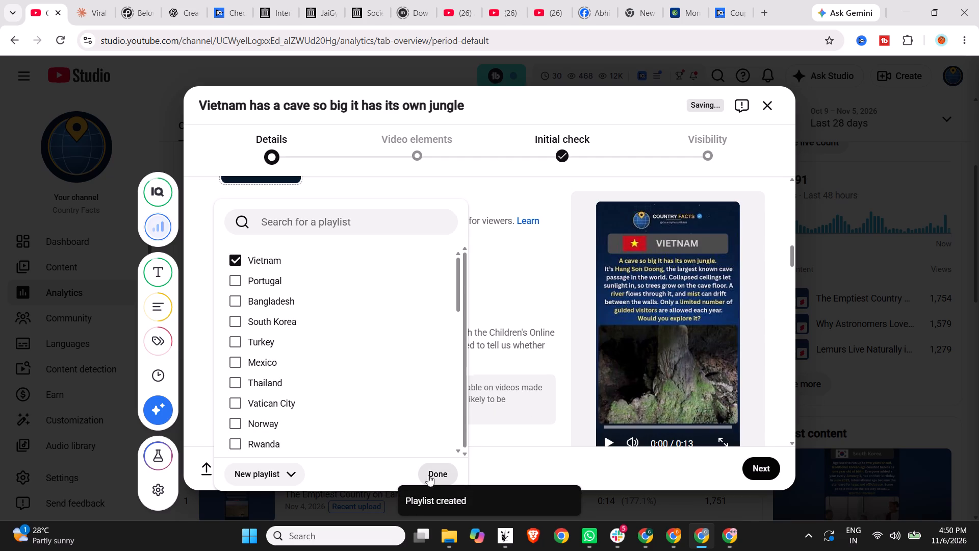
{"action": "left_click", "coordinate": [430, 468]}
Expand the additional video settings and answer No to the AI use question.
{"action": "scroll", "coordinate": [426, 346], "scroll_direction": "down", "scroll_amount": 2}
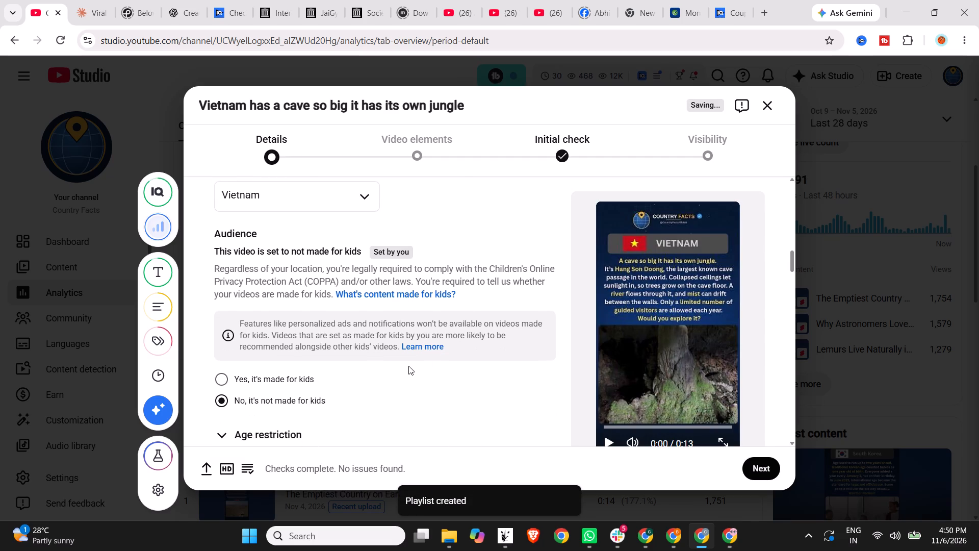
{"action": "scroll", "coordinate": [408, 366], "scroll_direction": "down", "scroll_amount": 3}
{"action": "left_click", "coordinate": [263, 318]}
{"action": "scroll", "coordinate": [324, 338], "scroll_direction": "down", "scroll_amount": 2}
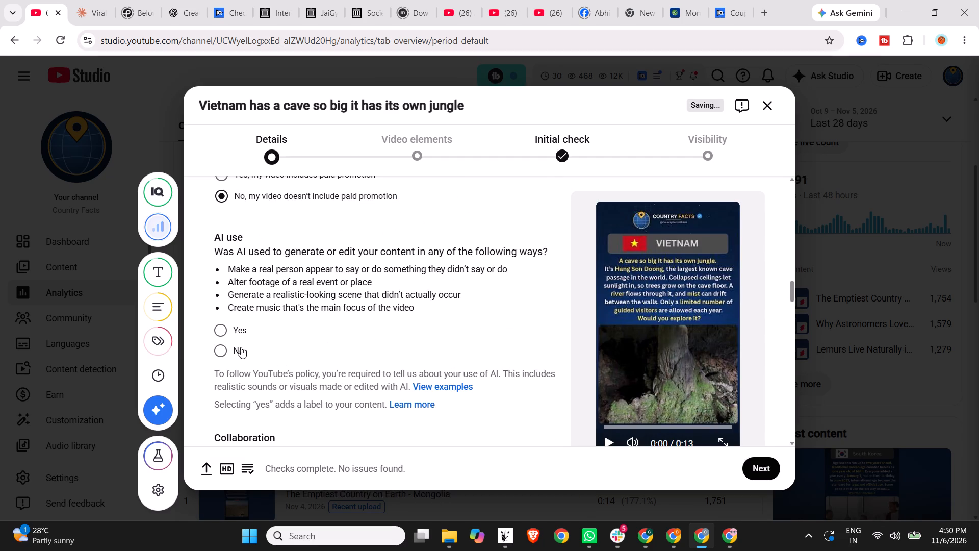
{"action": "left_click", "coordinate": [237, 347]}
Add the suggested tags "global facts", "interesting facts" and "world geography" to the video.
{"action": "scroll", "coordinate": [311, 337], "scroll_direction": "down", "scroll_amount": 3}
{"action": "scroll", "coordinate": [263, 381], "scroll_direction": "down", "scroll_amount": 4}
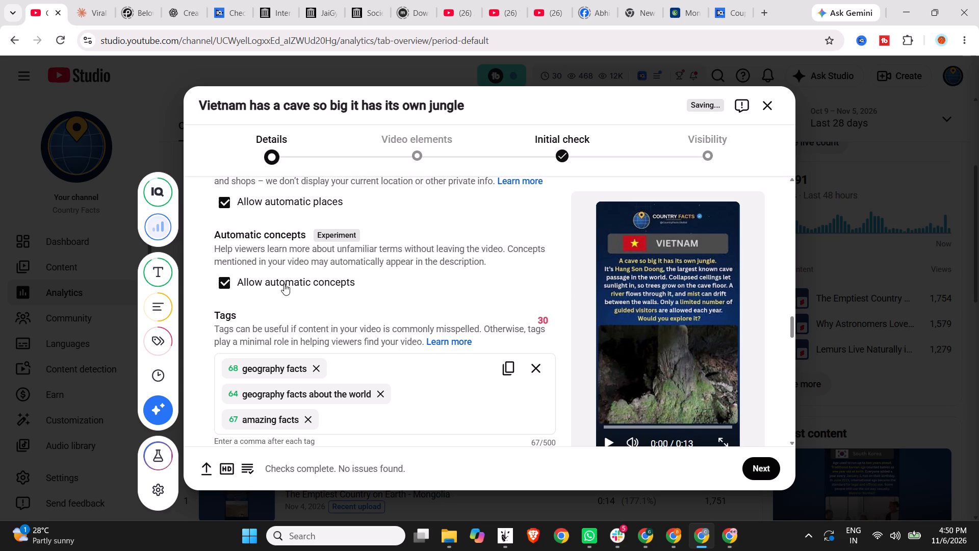
{"action": "scroll", "coordinate": [324, 329], "scroll_direction": "down", "scroll_amount": 3}
{"action": "left_click", "coordinate": [309, 306]}
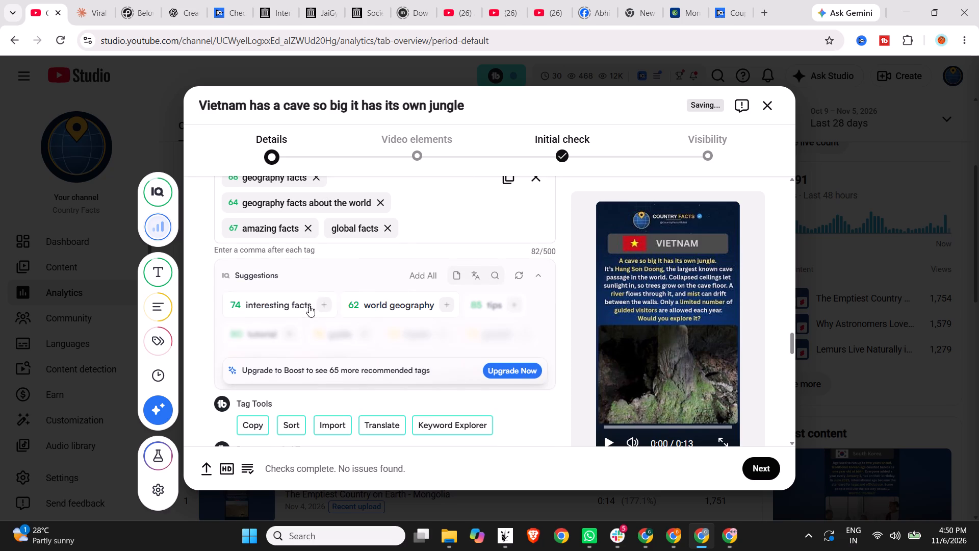
{"action": "left_click", "coordinate": [328, 307]}
{"action": "left_click", "coordinate": [330, 327]}
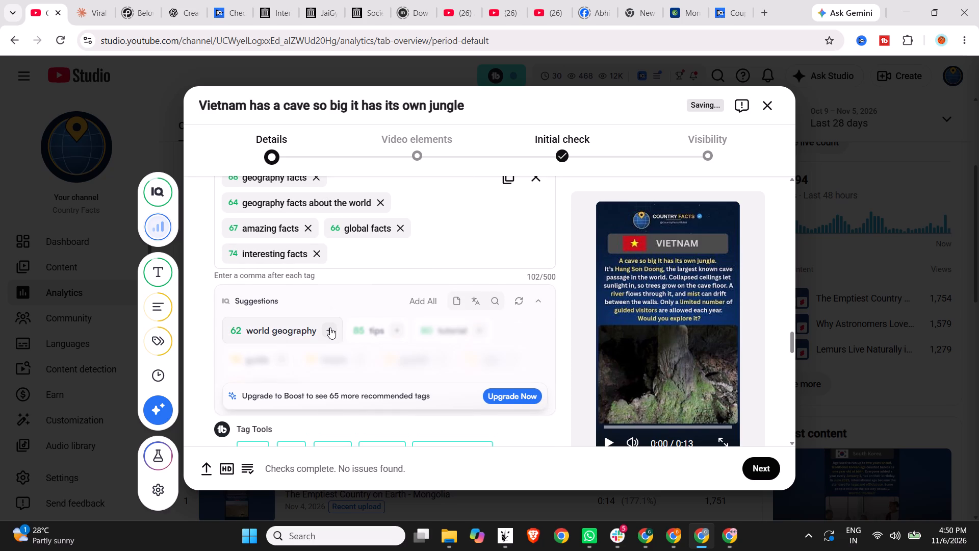
Review the remaining video details, from language and captions certification to category and comment settings.
{"action": "scroll", "coordinate": [336, 380], "scroll_direction": "down", "scroll_amount": 2}
{"action": "scroll", "coordinate": [286, 346], "scroll_direction": "down", "scroll_amount": 7}
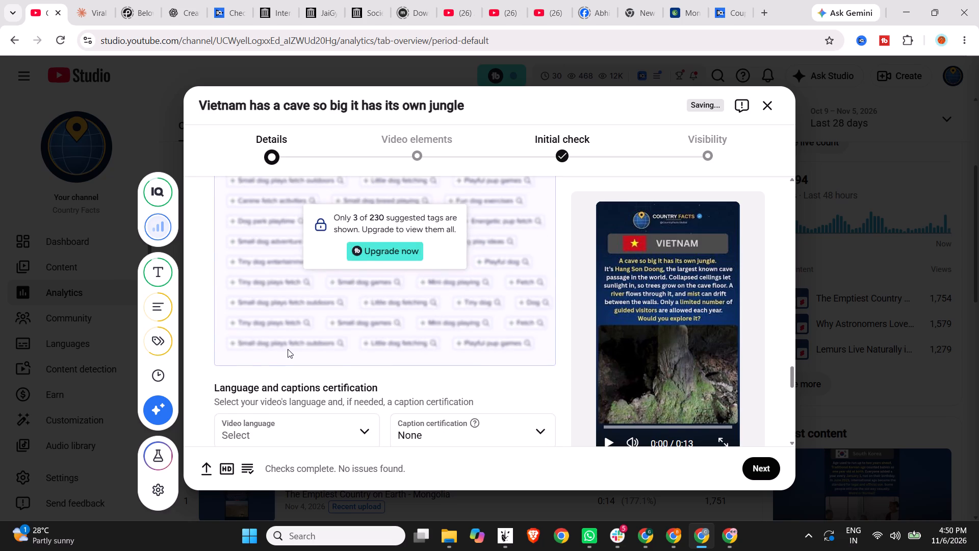
{"action": "scroll", "coordinate": [288, 349], "scroll_direction": "down", "scroll_amount": 2}
{"action": "left_click", "coordinate": [296, 412]}
{"action": "scroll", "coordinate": [301, 353], "scroll_direction": "down", "scroll_amount": 5}
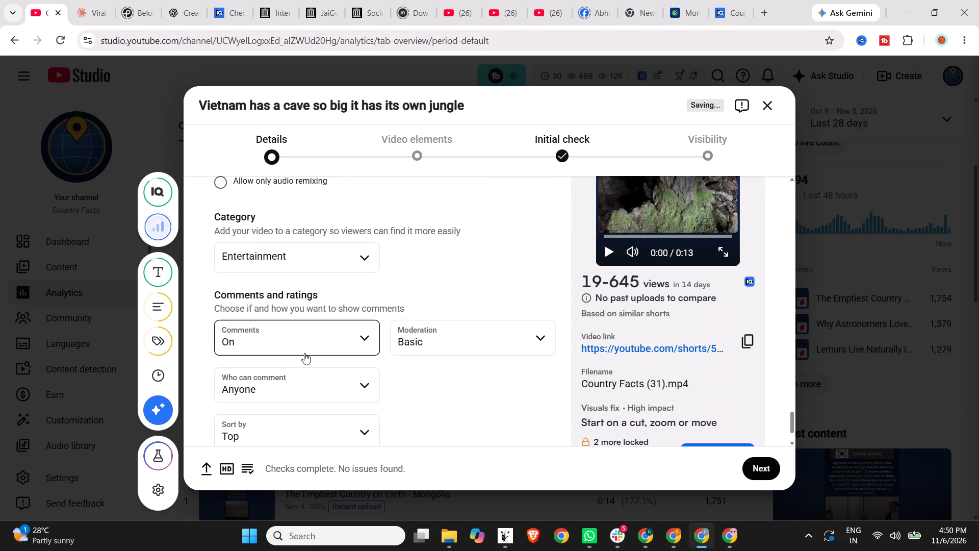
{"action": "scroll", "coordinate": [310, 353], "scroll_direction": "down", "scroll_amount": 4}
{"action": "scroll", "coordinate": [311, 356], "scroll_direction": "up", "scroll_amount": 10}
{"action": "scroll", "coordinate": [395, 343], "scroll_direction": "up", "scroll_amount": 3}
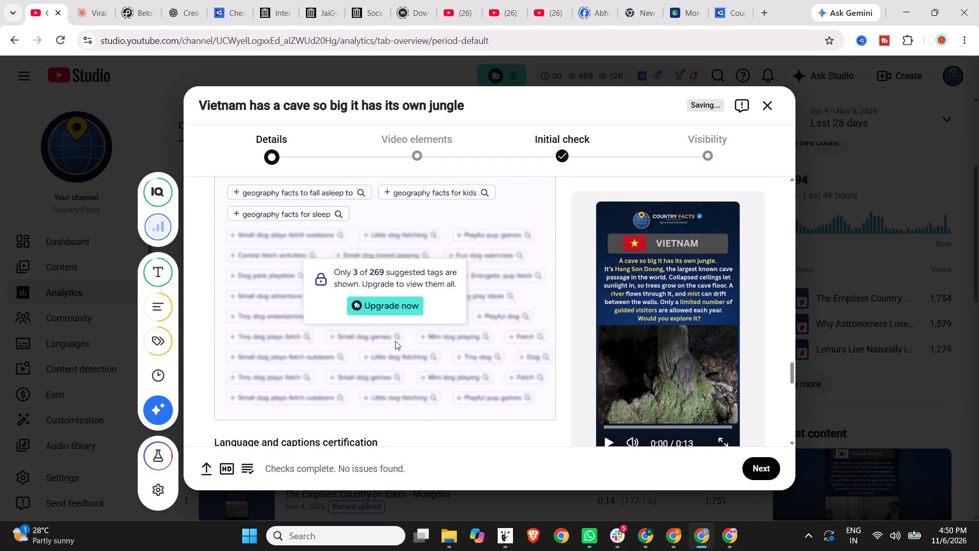
{"action": "scroll", "coordinate": [391, 336], "scroll_direction": "up", "scroll_amount": 2}
{"action": "scroll", "coordinate": [402, 296], "scroll_direction": "up", "scroll_amount": 3}
{"action": "left_click", "coordinate": [459, 253]}
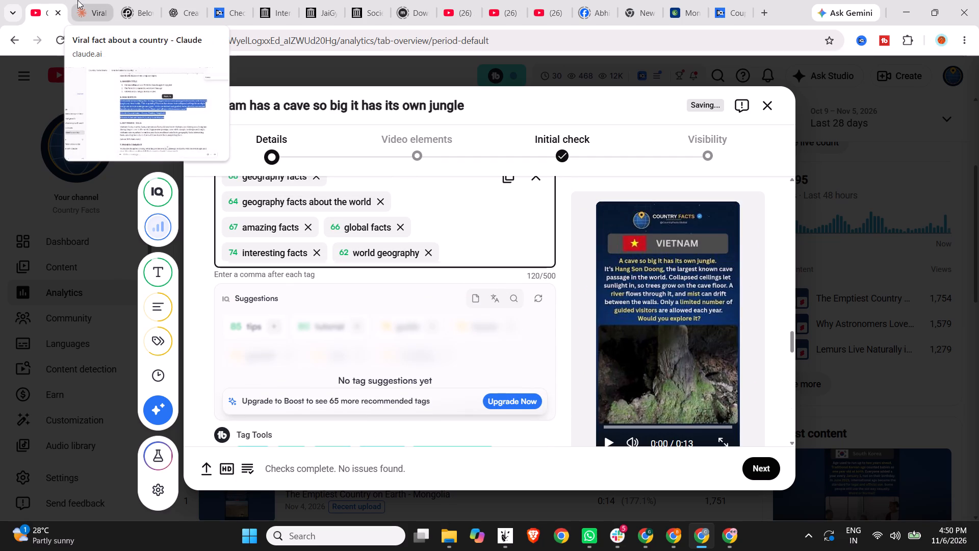
{"action": "scroll", "coordinate": [356, 199], "scroll_direction": "up", "scroll_amount": 1}
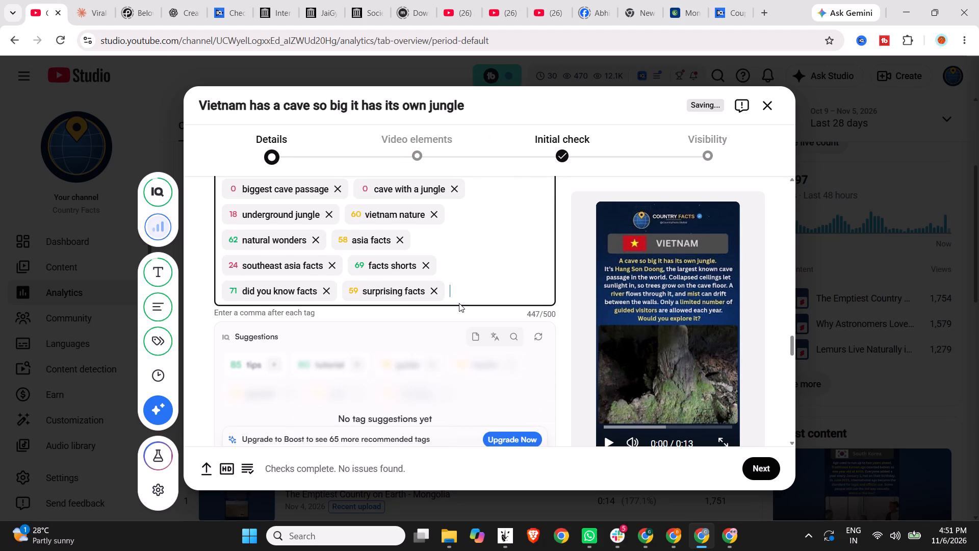
{"action": "type", "text": "vir"}
{"action": "key", "text": "BackSpace"}
{"action": "type", "text": "etnam tea"}
{"action": "key", "text": "BackSpace"}
{"action": "key", "text": "BackSpace"}
{"action": "type", "text": "ravel"}
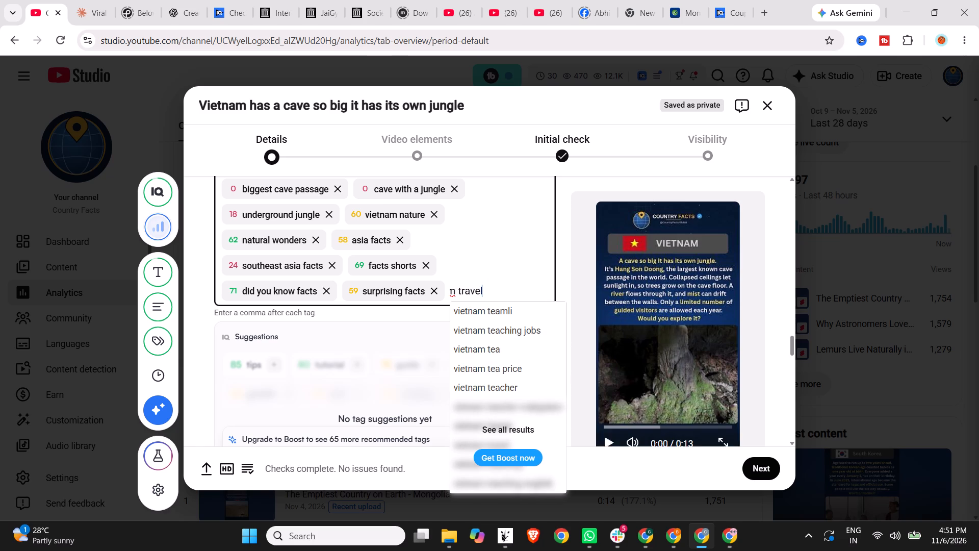
{"action": "left_click", "coordinate": [520, 315]}
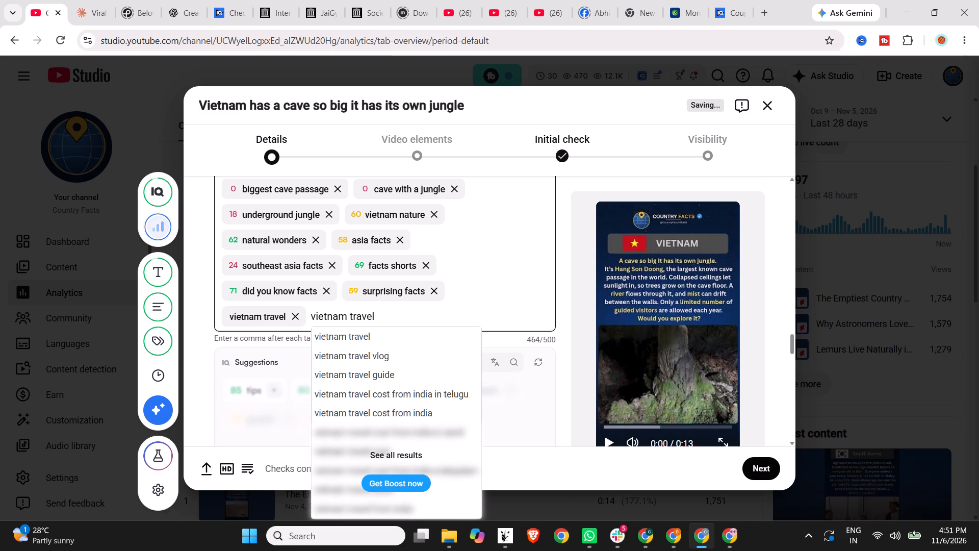
Replace the leftover tag text with "cave trek" and add the suggested tag "cave trekking".
{"action": "left_click_drag", "start_coordinate": [388, 312], "coordinate": [302, 315]}
{"action": "key", "text": "v"}
{"action": "key", "text": "BackSpace"}
{"action": "type", "text": "can"}
{"action": "key", "text": "BackSpace"}
{"action": "type", "text": "ve trek"}
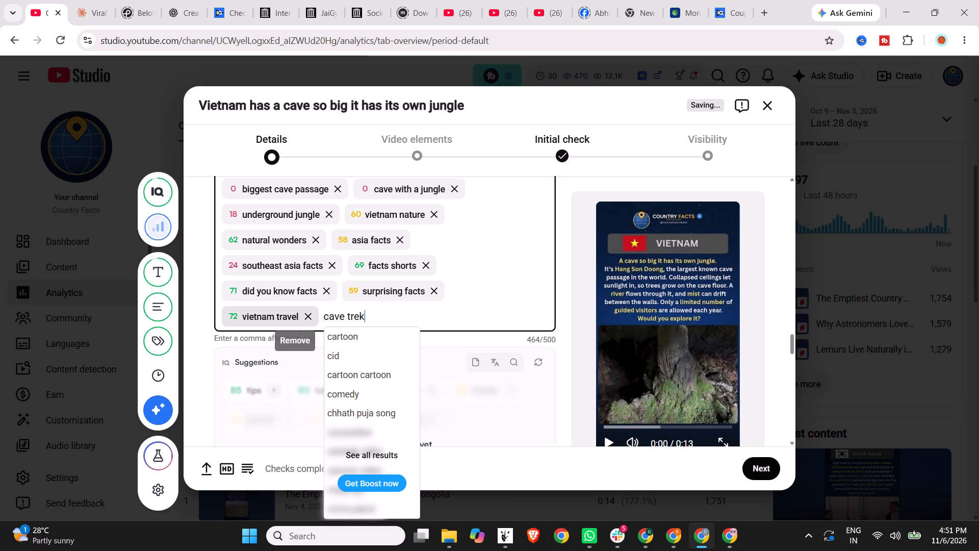
{"action": "left_click", "coordinate": [368, 342]}
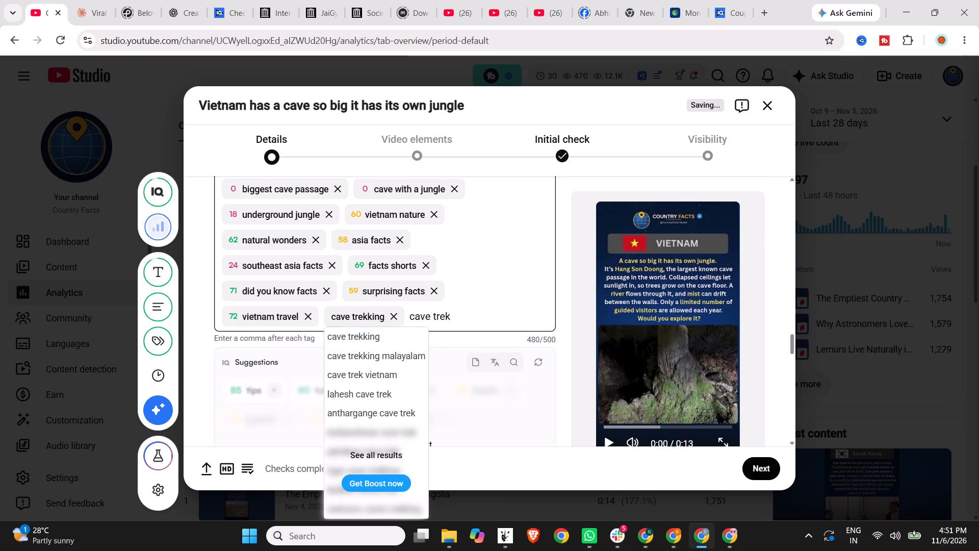
Clear the leftover tag text and add the suggested tag "trekking".
{"action": "left_click_drag", "start_coordinate": [486, 314], "coordinate": [478, 315]}
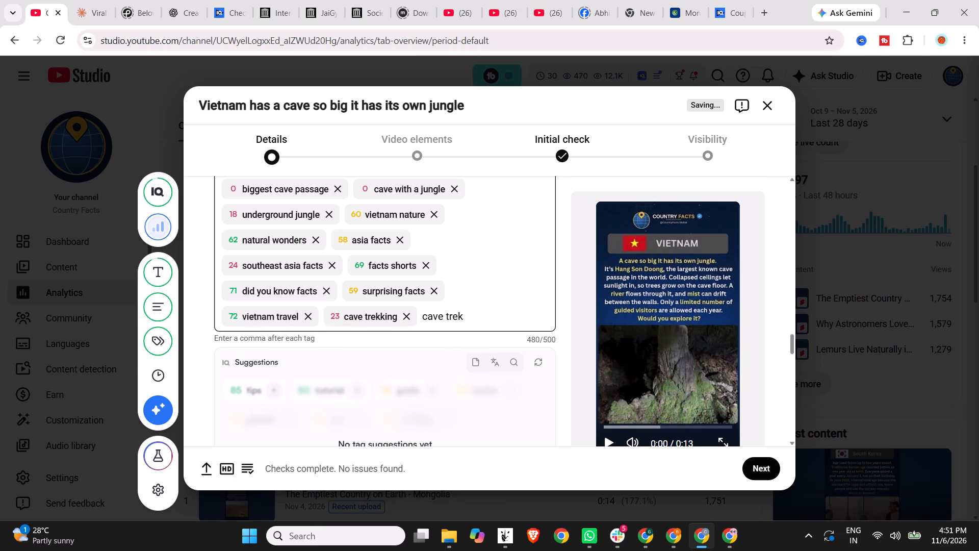
{"action": "left_click_drag", "start_coordinate": [478, 315], "coordinate": [422, 317]}
{"action": "type", "text": "trekking"}
{"action": "left_click", "coordinate": [465, 320]}
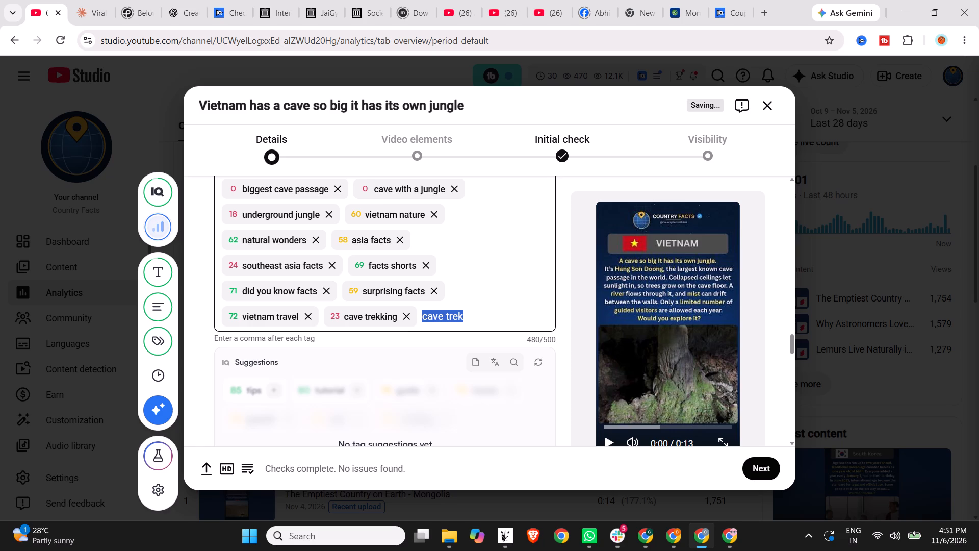
{"action": "left_click_drag", "start_coordinate": [469, 316], "coordinate": [424, 316]}
{"action": "type", "text": "trekking"}
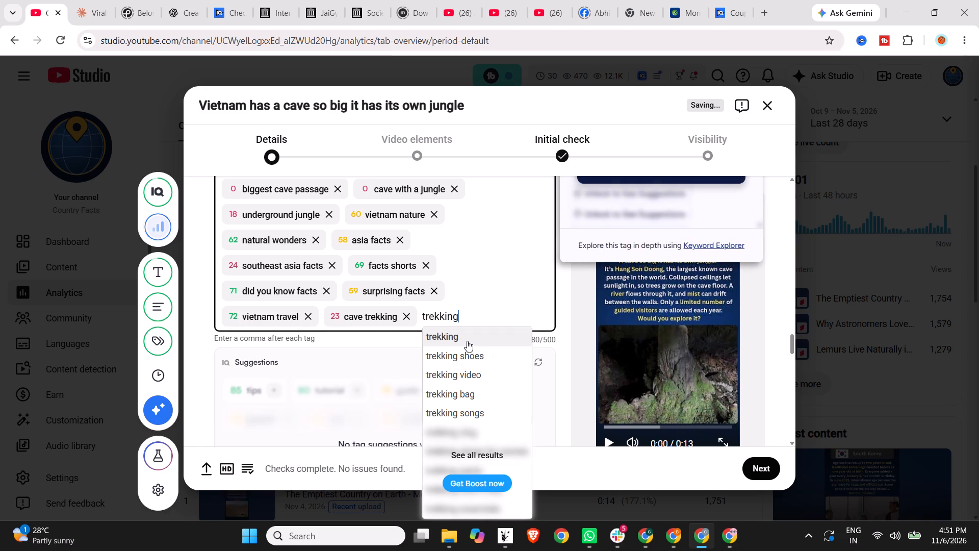
{"action": "left_click", "coordinate": [467, 341]}
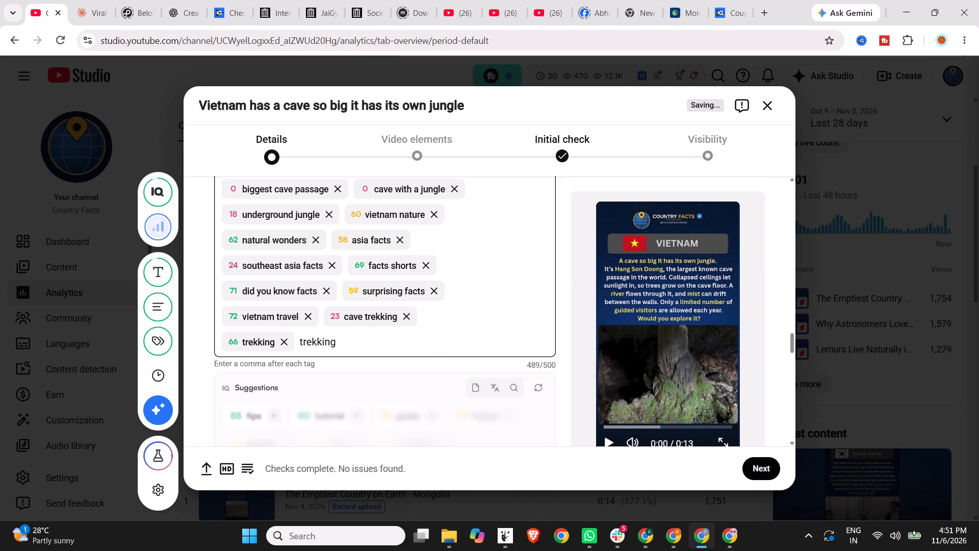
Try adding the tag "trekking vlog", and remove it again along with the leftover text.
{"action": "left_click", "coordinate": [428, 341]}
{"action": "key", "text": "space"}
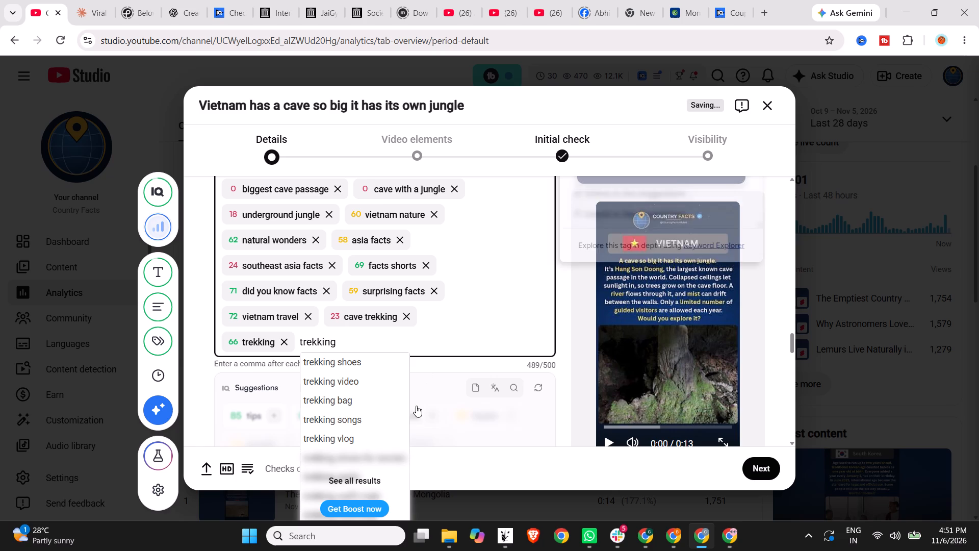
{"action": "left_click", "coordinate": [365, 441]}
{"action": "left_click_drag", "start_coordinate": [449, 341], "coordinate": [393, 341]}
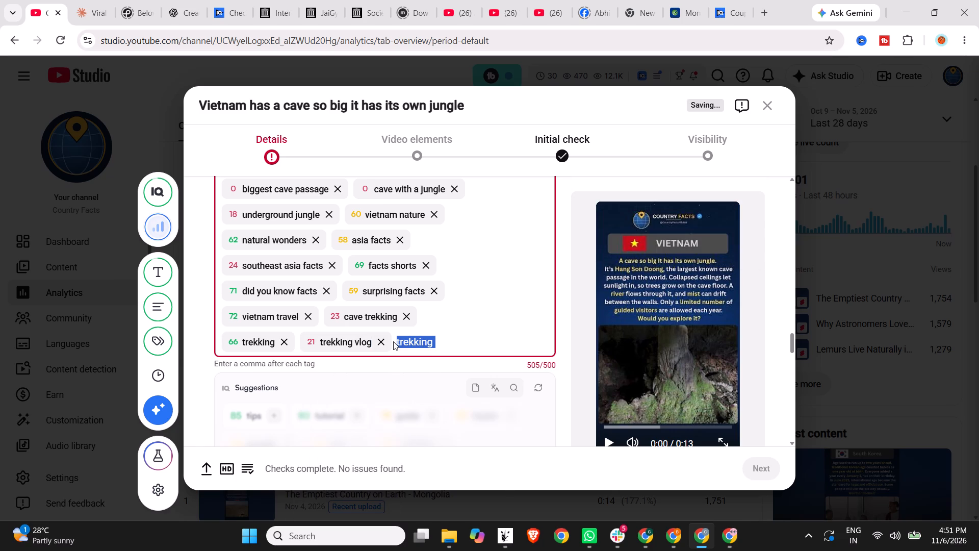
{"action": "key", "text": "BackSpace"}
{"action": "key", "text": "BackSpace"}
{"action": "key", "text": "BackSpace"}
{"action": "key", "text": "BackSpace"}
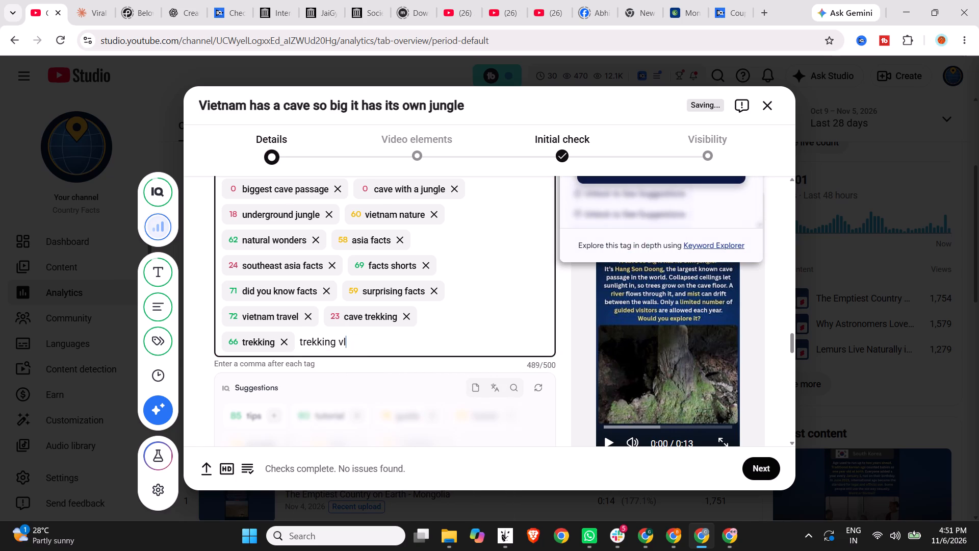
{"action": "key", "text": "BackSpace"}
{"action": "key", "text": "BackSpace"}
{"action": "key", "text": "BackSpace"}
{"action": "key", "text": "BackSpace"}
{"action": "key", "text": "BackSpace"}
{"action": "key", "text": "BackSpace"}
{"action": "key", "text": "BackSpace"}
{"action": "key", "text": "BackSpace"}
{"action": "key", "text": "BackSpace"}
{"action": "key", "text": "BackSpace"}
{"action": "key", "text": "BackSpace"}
Remove the tag "biggest cave passage" from the video.
{"action": "scroll", "coordinate": [458, 349], "scroll_direction": "up", "scroll_amount": 2}
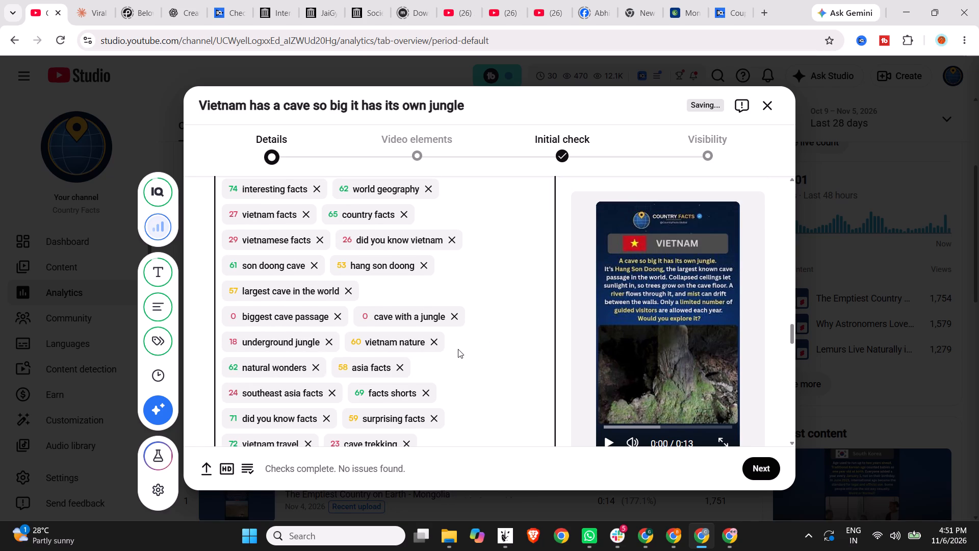
{"action": "left_click", "coordinate": [340, 315]}
Look up tag suggestions for "cinematic" and add the tag "cinematic video".
{"action": "scroll", "coordinate": [432, 362], "scroll_direction": "down", "scroll_amount": 2}
{"action": "left_click", "coordinate": [355, 306]}
{"action": "type", "text": "cinematic"}
{"action": "key", "text": "space"}
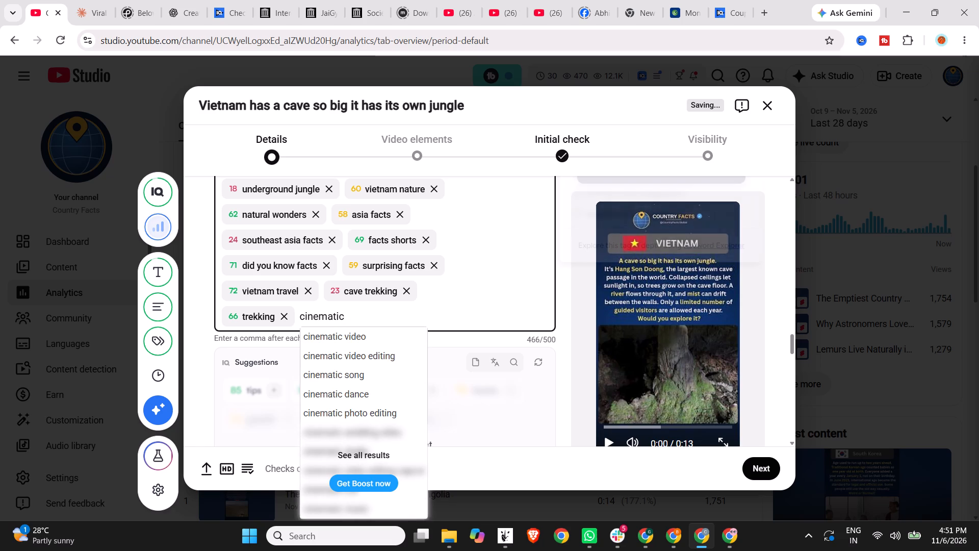
{"action": "type", "text": "ca"}
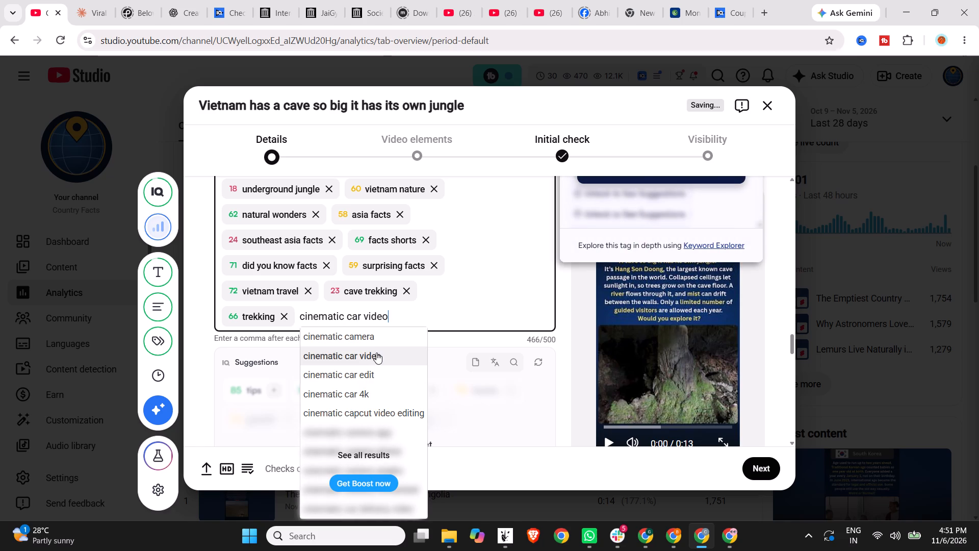
{"action": "key", "text": "BackSpace"}
{"action": "key", "text": "BackSpace"}
{"action": "key", "text": "BackSpace"}
{"action": "key", "text": "BackSpace"}
{"action": "key", "text": "BackSpace"}
{"action": "key", "text": "BackSpace"}
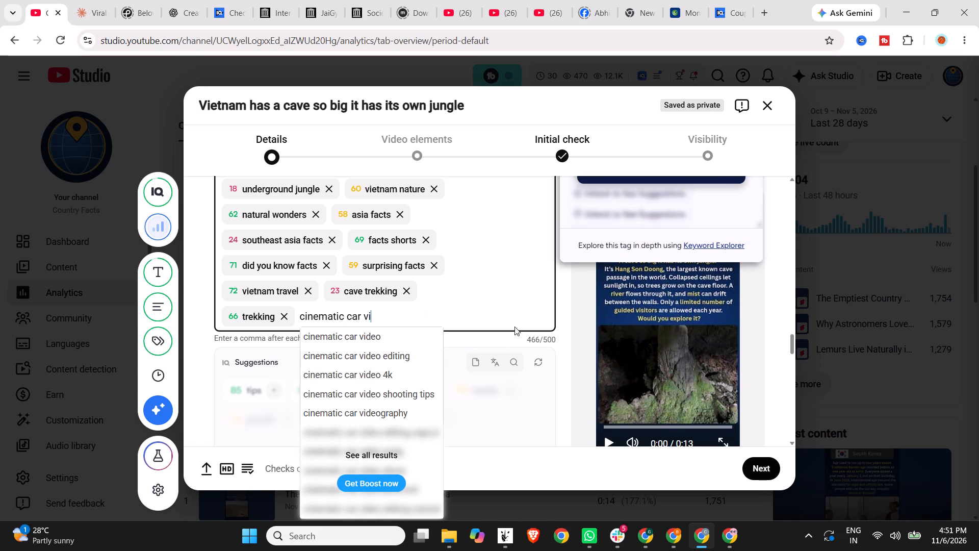
{"action": "key", "text": "BackSpace"}
{"action": "key", "text": "BackSpace"}
{"action": "key", "text": "BackSpace"}
{"action": "key", "text": "BackSpace"}
{"action": "key", "text": "BackSpace"}
{"action": "key", "text": "BackSpace"}
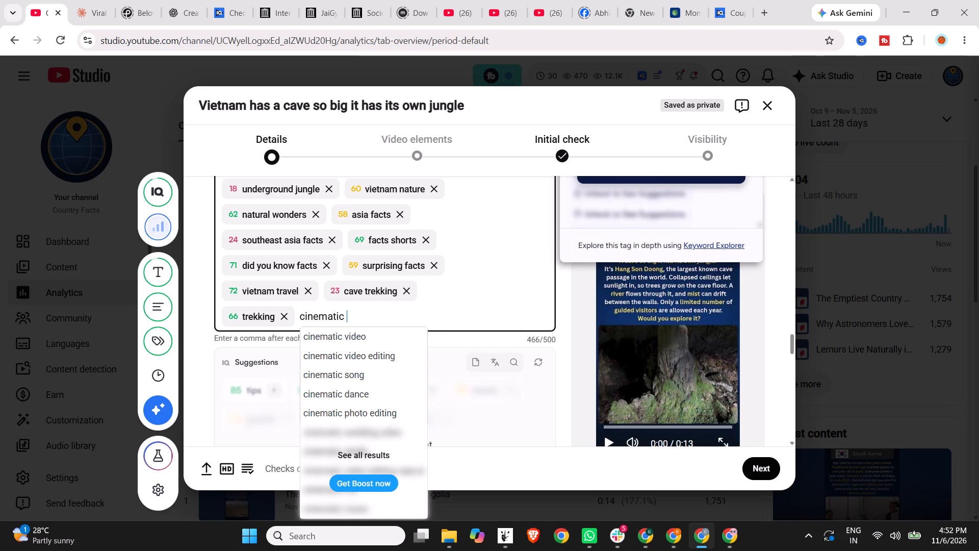
{"action": "left_click", "coordinate": [379, 342]}
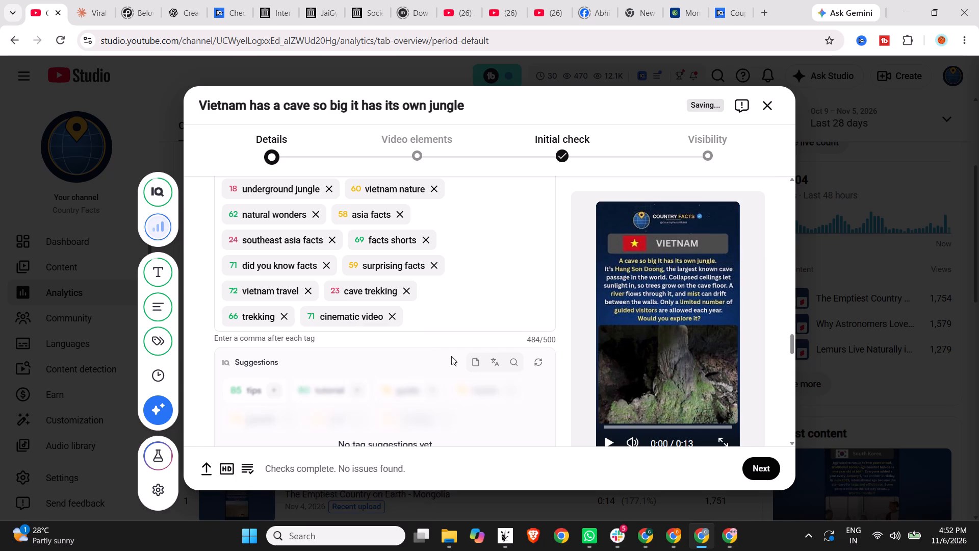
Check the remaining video settings, set Shorts remixing to allow only audio remixing, and proceed to the video elements.
{"action": "scroll", "coordinate": [471, 380], "scroll_direction": "down", "scroll_amount": 4}
{"action": "scroll", "coordinate": [377, 378], "scroll_direction": "down", "scroll_amount": 13}
{"action": "scroll", "coordinate": [389, 382], "scroll_direction": "up", "scroll_amount": 1}
{"action": "scroll", "coordinate": [392, 384], "scroll_direction": "down", "scroll_amount": 3}
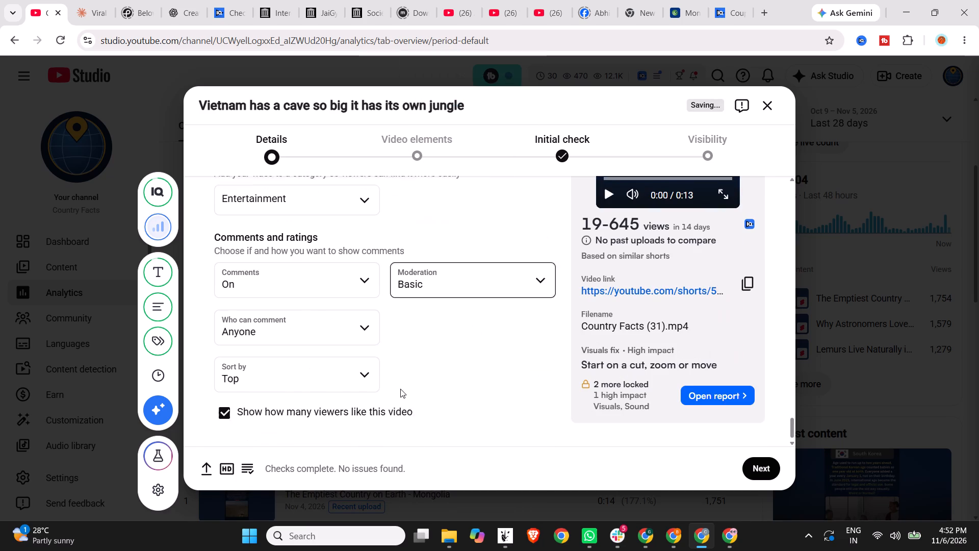
{"action": "scroll", "coordinate": [730, 394], "scroll_direction": "down", "scroll_amount": 8}
{"action": "scroll", "coordinate": [354, 384], "scroll_direction": "up", "scroll_amount": 5}
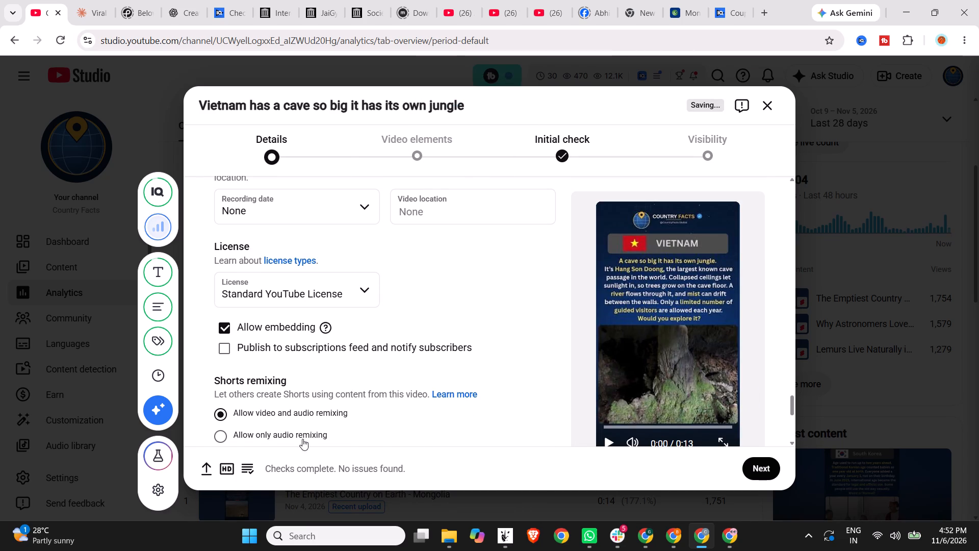
{"action": "left_click", "coordinate": [302, 439]}
{"action": "scroll", "coordinate": [358, 358], "scroll_direction": "up", "scroll_amount": 1}
{"action": "scroll", "coordinate": [529, 350], "scroll_direction": "down", "scroll_amount": 6}
{"action": "left_click", "coordinate": [766, 477]}
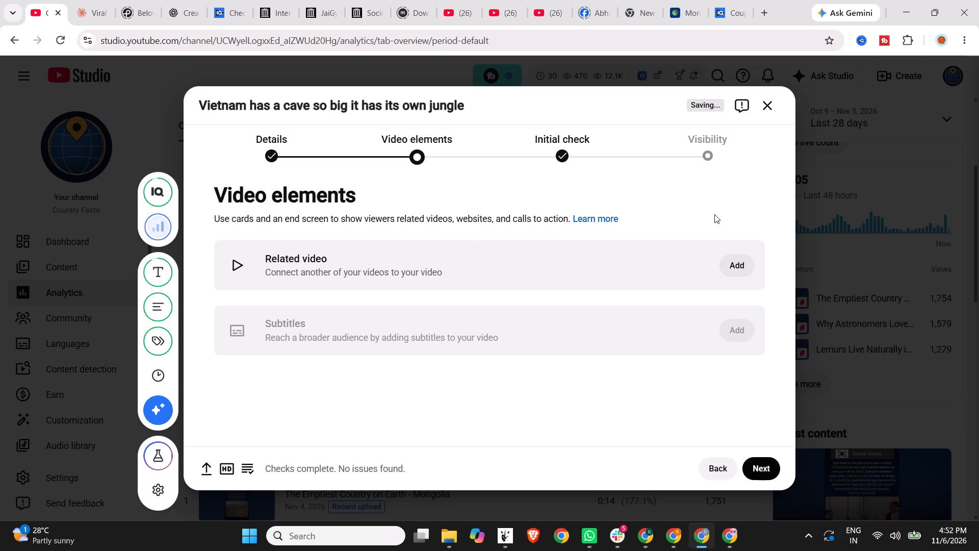
Add "Why Astronomers Love Chile's Desert" as the Short's related video.
{"action": "left_click", "coordinate": [734, 265]}
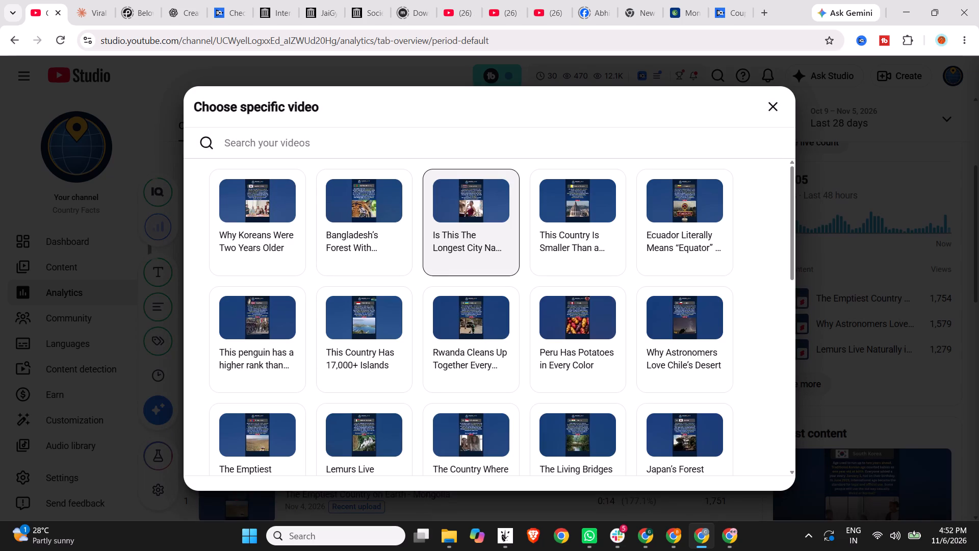
{"action": "scroll", "coordinate": [490, 298], "scroll_direction": "down", "scroll_amount": 15}
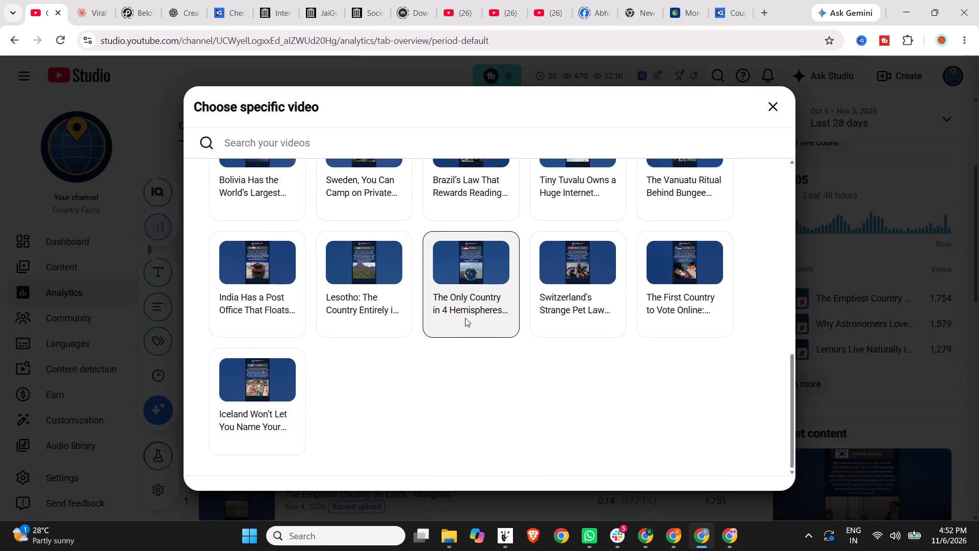
{"action": "scroll", "coordinate": [601, 309], "scroll_direction": "up", "scroll_amount": 14}
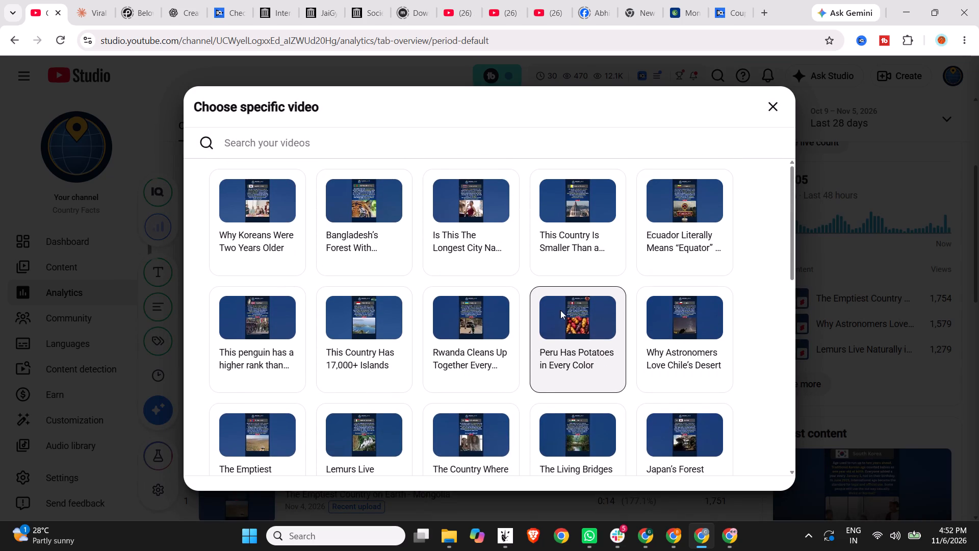
{"action": "left_click", "coordinate": [678, 315]}
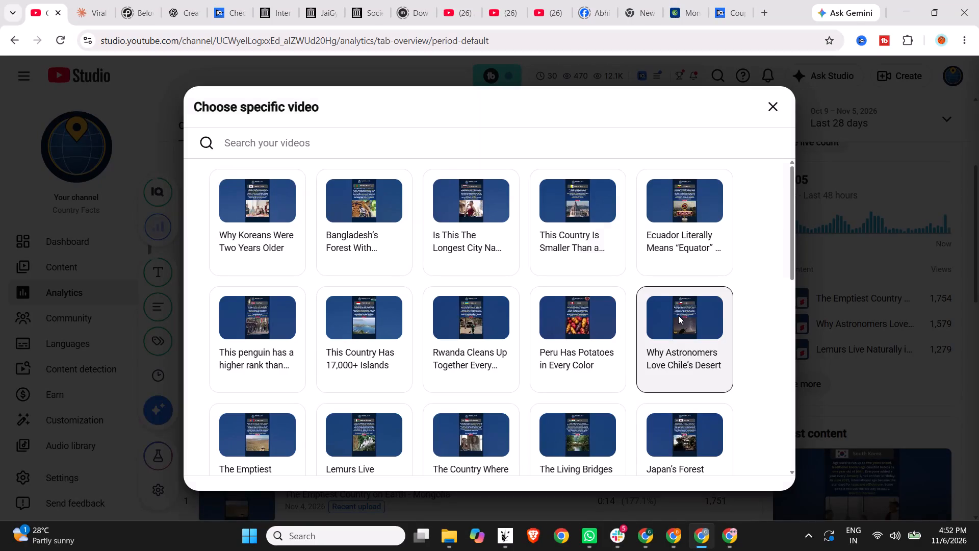
Proceed past the video elements and the initial check to the Short's visibility settings.
{"action": "left_click", "coordinate": [770, 465]}
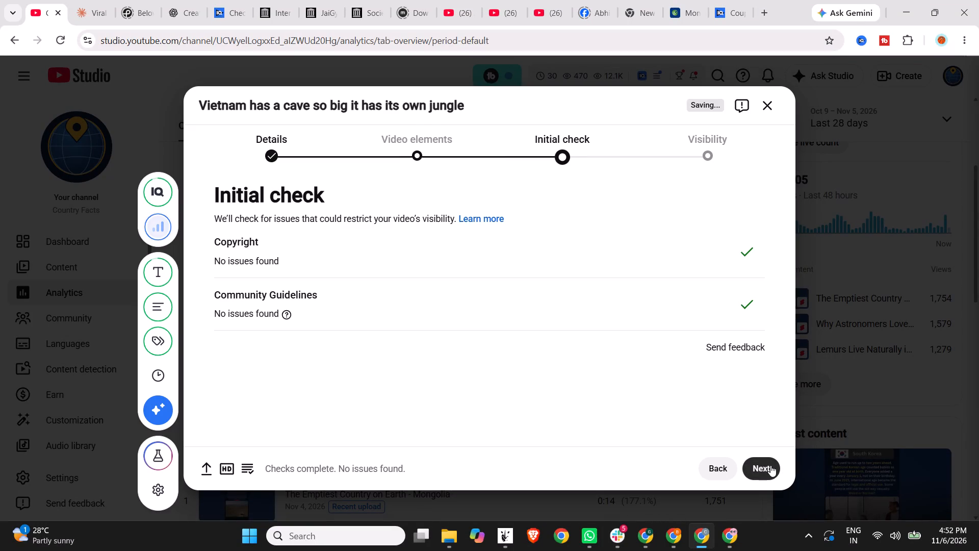
{"action": "left_click", "coordinate": [770, 465]}
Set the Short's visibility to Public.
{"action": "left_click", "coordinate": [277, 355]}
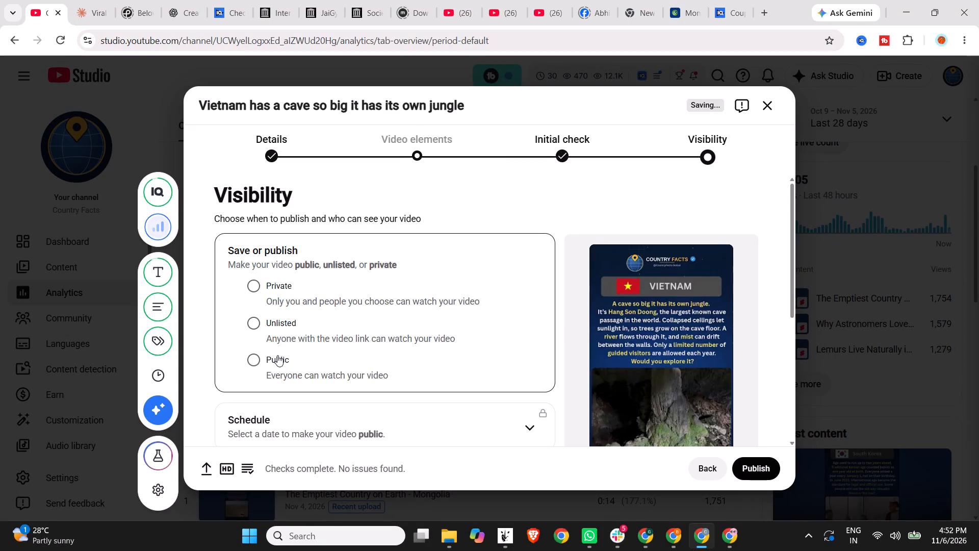
Choose scheduled public release for the Short and set its publishing time to 9:30 PM.
{"action": "scroll", "coordinate": [362, 303], "scroll_direction": "down", "scroll_amount": 3}
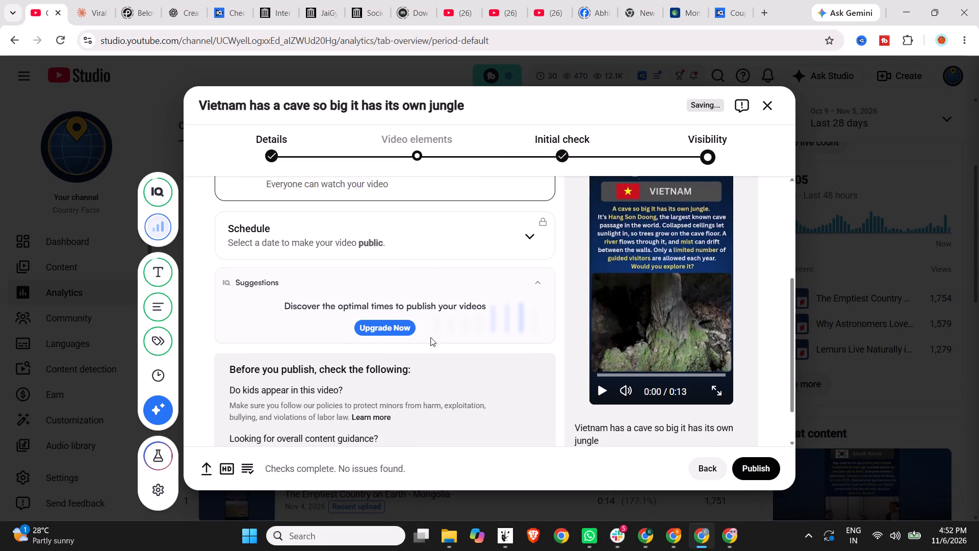
{"action": "left_click", "coordinate": [486, 236]}
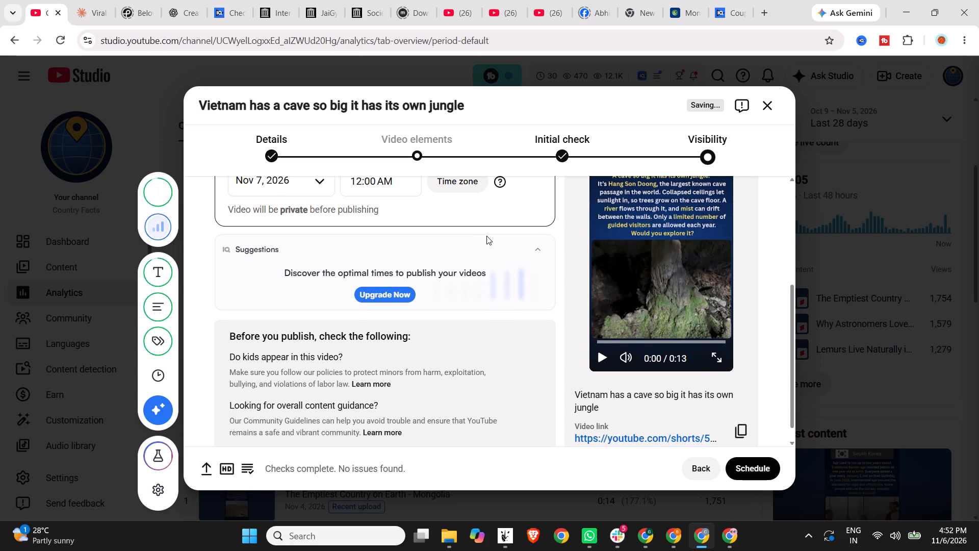
{"action": "scroll", "coordinate": [480, 277], "scroll_direction": "up", "scroll_amount": 1}
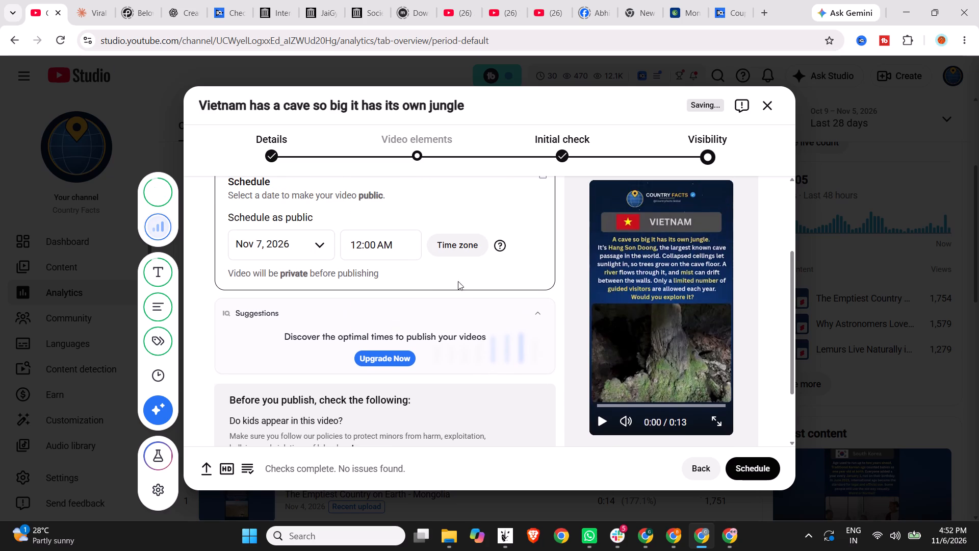
{"action": "left_click", "coordinate": [362, 245]}
{"action": "scroll", "coordinate": [378, 345], "scroll_direction": "down", "scroll_amount": 10}
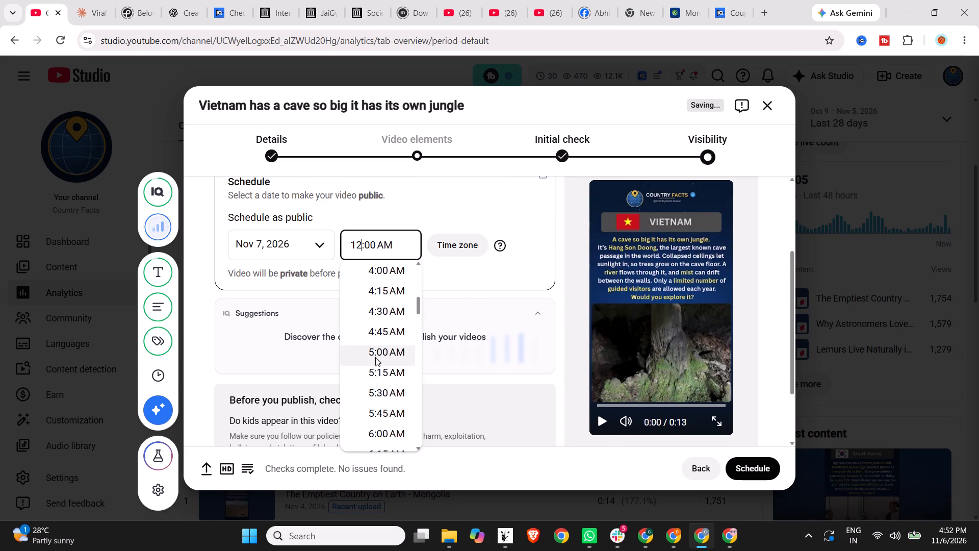
{"action": "scroll", "coordinate": [375, 357], "scroll_direction": "down", "scroll_amount": 15}
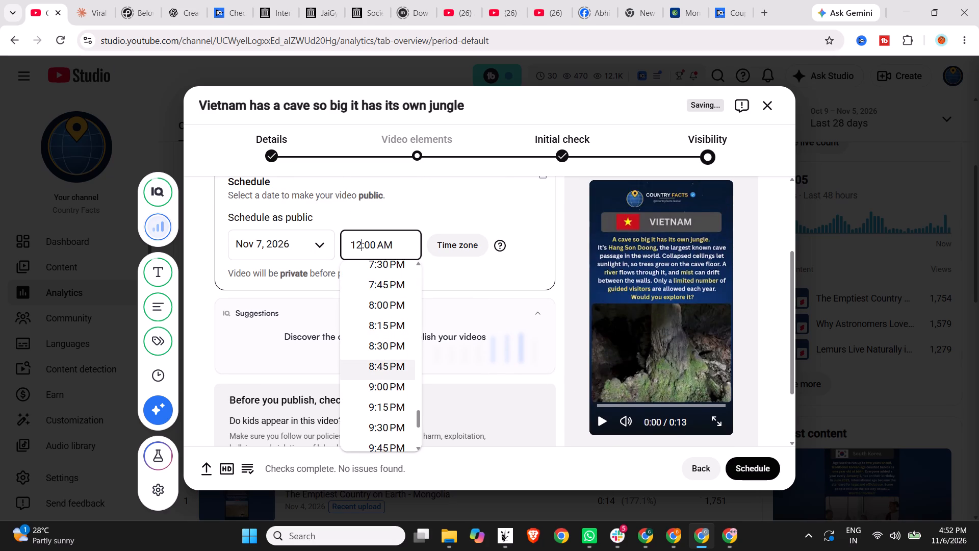
{"action": "left_click", "coordinate": [390, 427]}
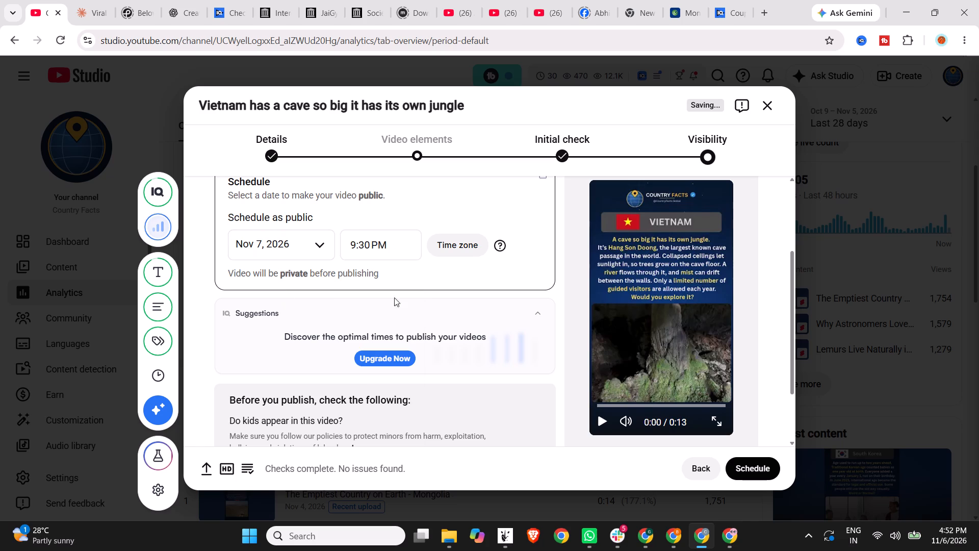
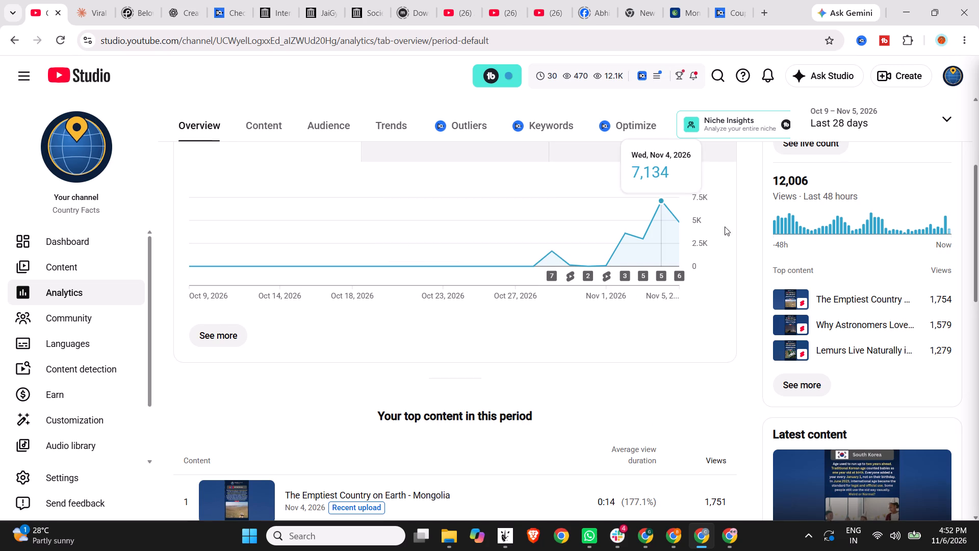
Check the Country Facts channel's realtime performance report for views over the last 48 hours and 60 minutes.
{"action": "left_click", "coordinate": [814, 448]}
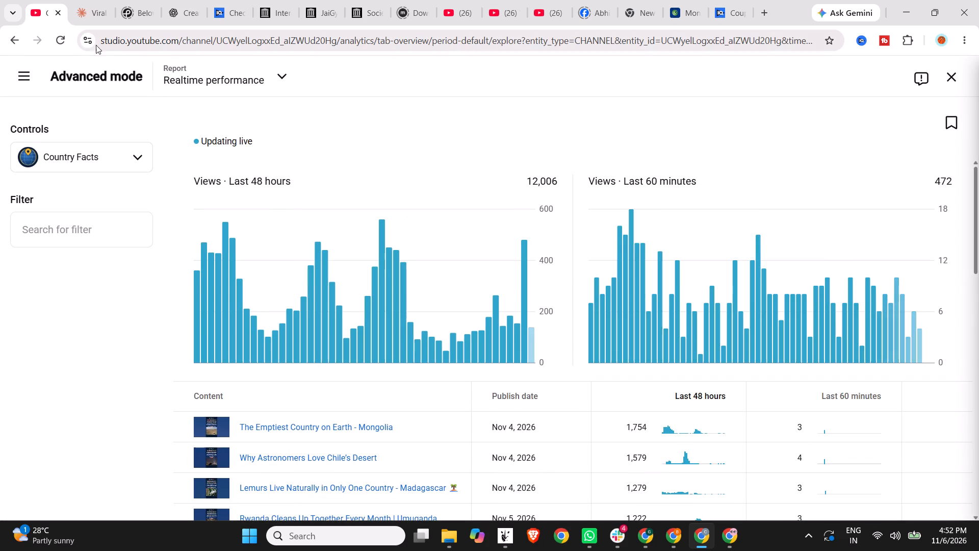
{"action": "left_click", "coordinate": [64, 42]}
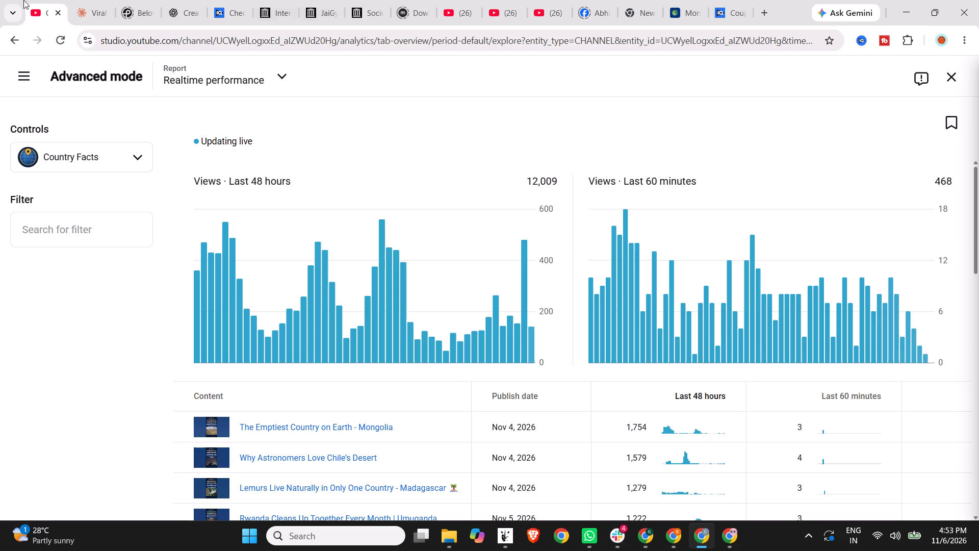
{"action": "left_click", "coordinate": [458, 0]}
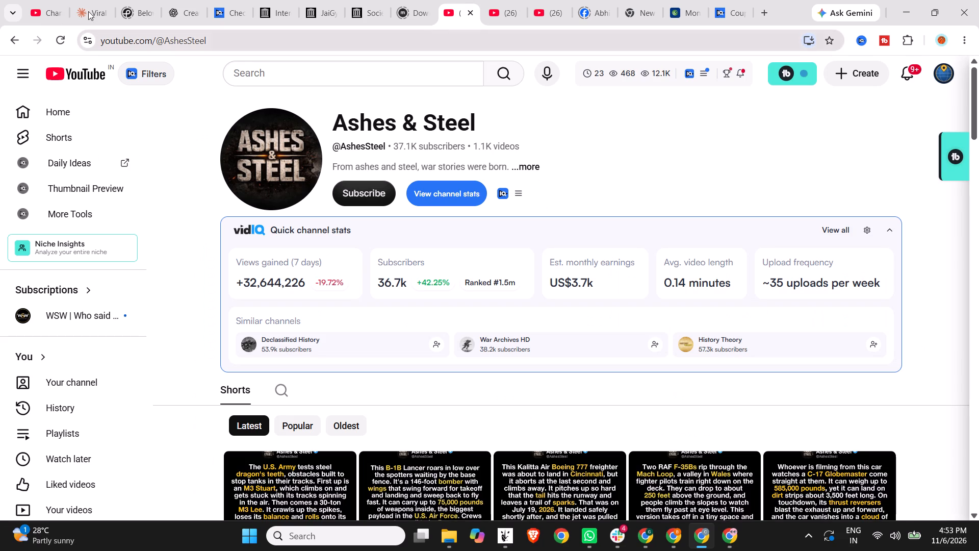
{"action": "left_click", "coordinate": [45, 0]}
{"action": "left_click", "coordinate": [957, 68]}
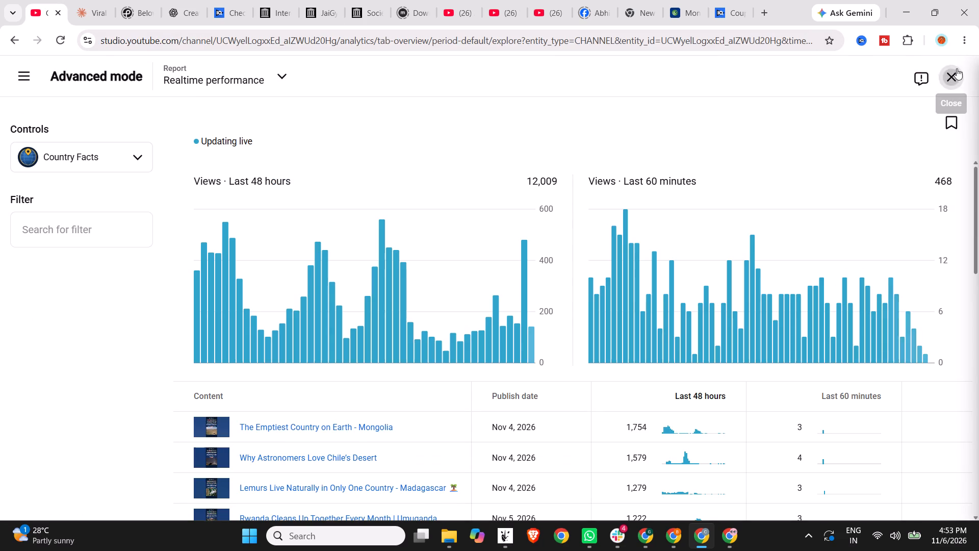
Reschedule the Short "Mexico's Creature That Regrows Its Limbs" to go public at 8:30 PM on Nov 6, 2026.
{"action": "left_click", "coordinate": [94, 268]}
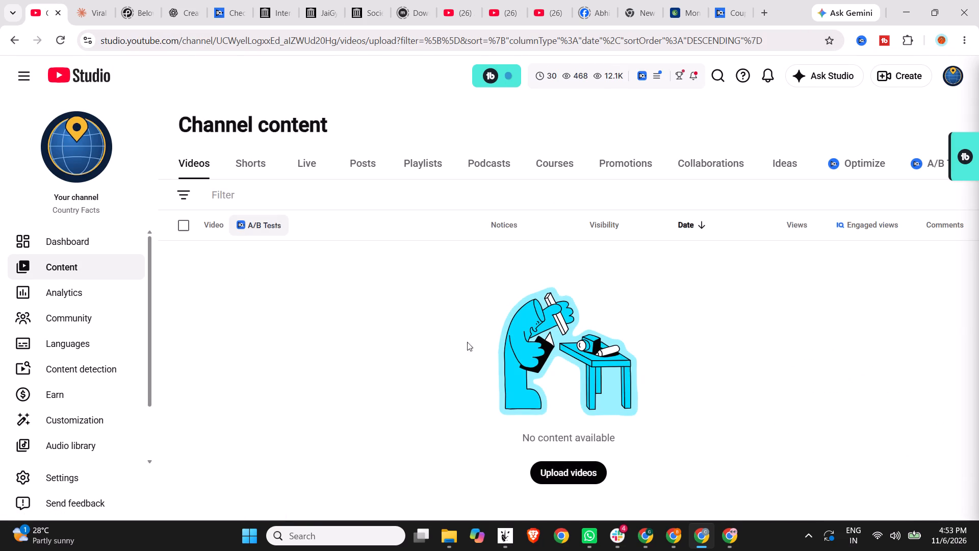
{"action": "left_click", "coordinate": [250, 165]}
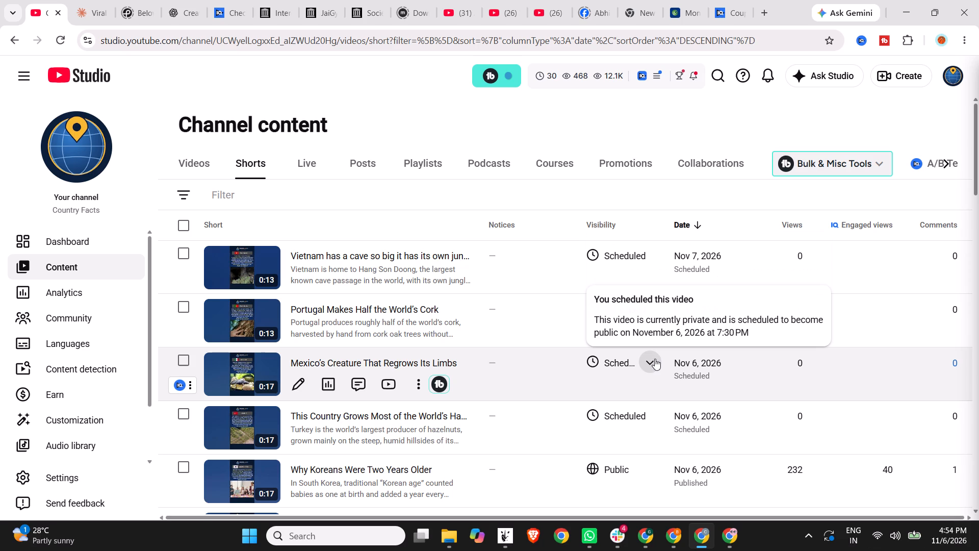
{"action": "left_click", "coordinate": [299, 384]}
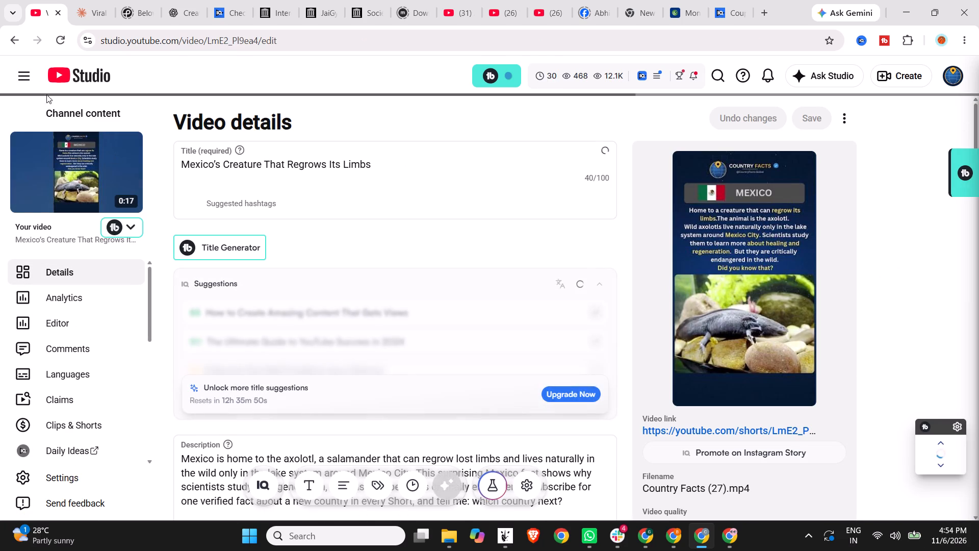
{"action": "left_click", "coordinate": [68, 111]}
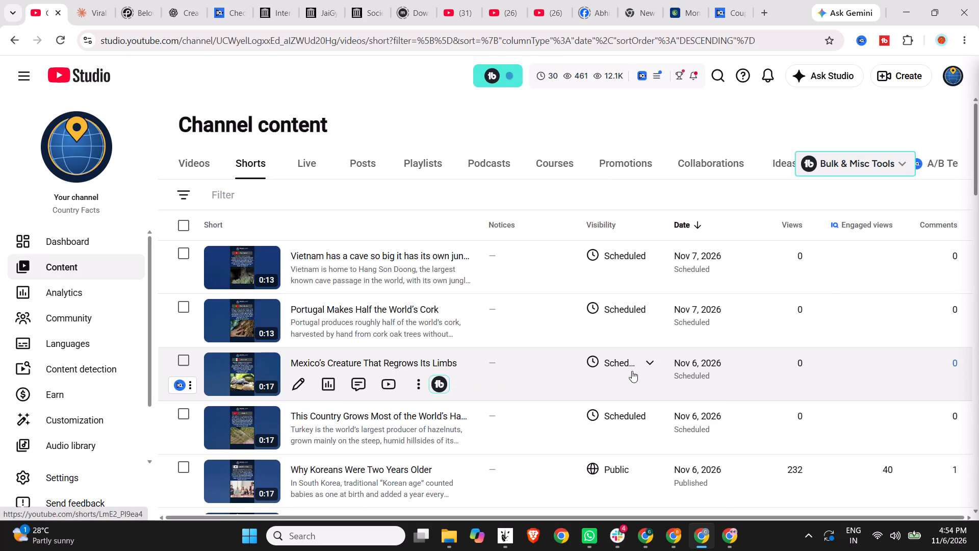
{"action": "left_click", "coordinate": [643, 363]}
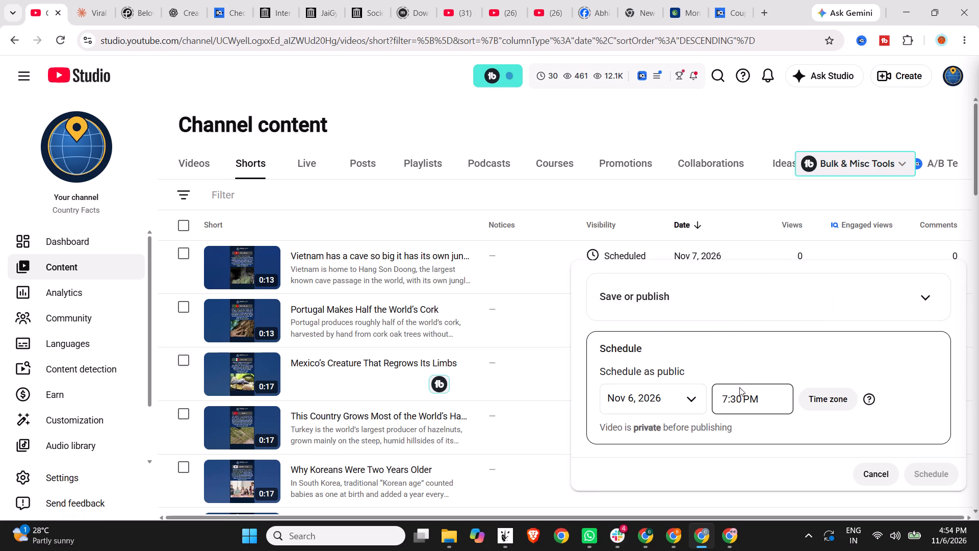
{"action": "left_click", "coordinate": [729, 389]}
{"action": "left_click", "coordinate": [732, 399]}
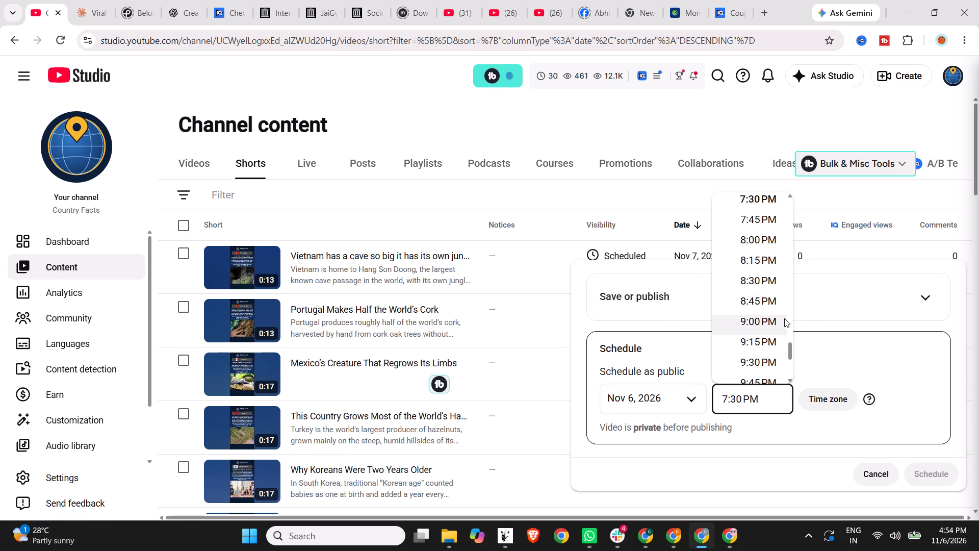
{"action": "left_click", "coordinate": [768, 280]}
{"action": "left_click", "coordinate": [921, 472]}
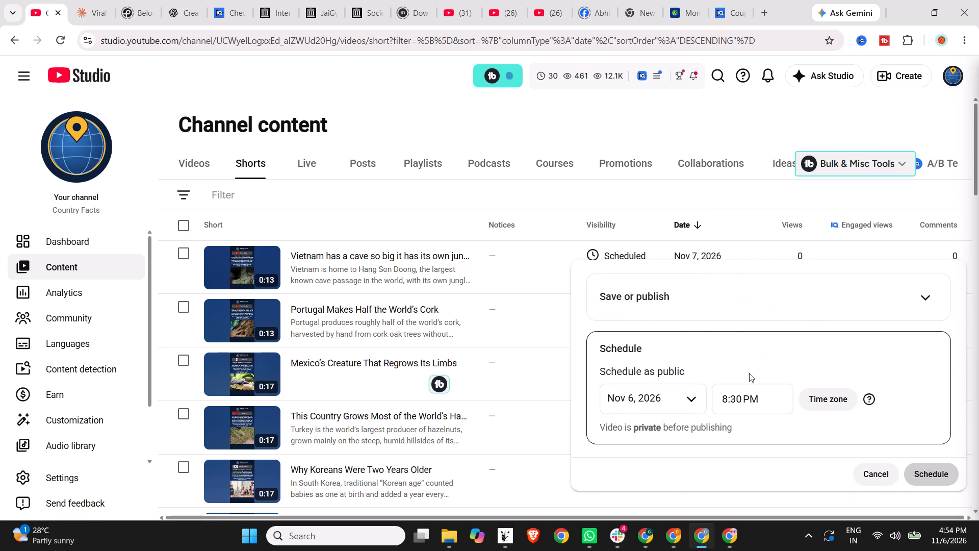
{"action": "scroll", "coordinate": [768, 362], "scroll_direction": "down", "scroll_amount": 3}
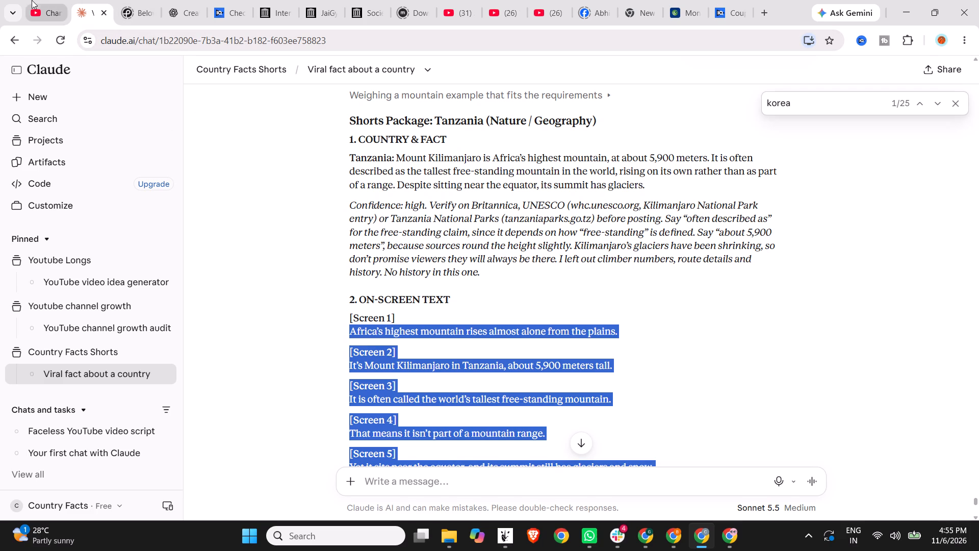
Switch to the Country Facts design in Canva and replace the Vietnam fact text with the copied Mount Kilimanjaro text.
{"action": "left_click", "coordinate": [49, 0]}
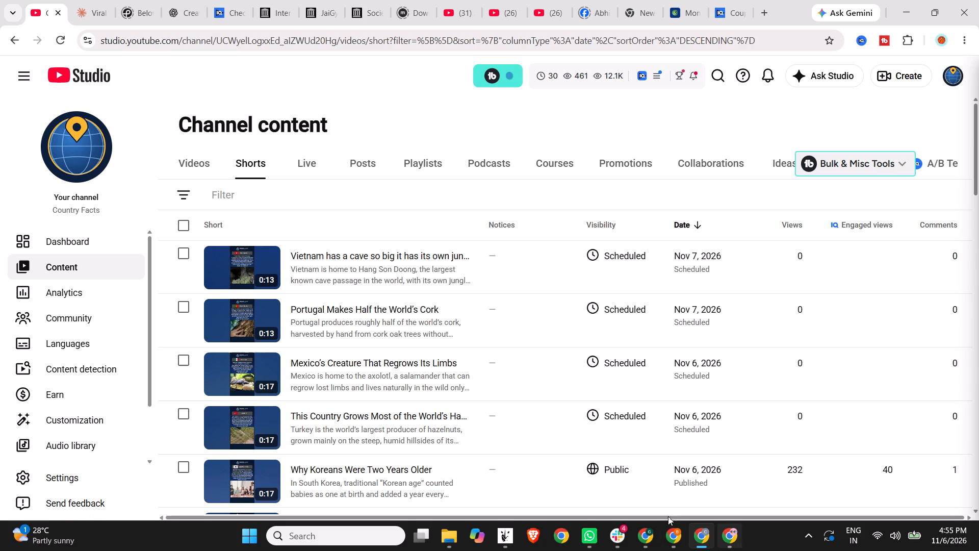
{"action": "left_click", "coordinate": [650, 537]}
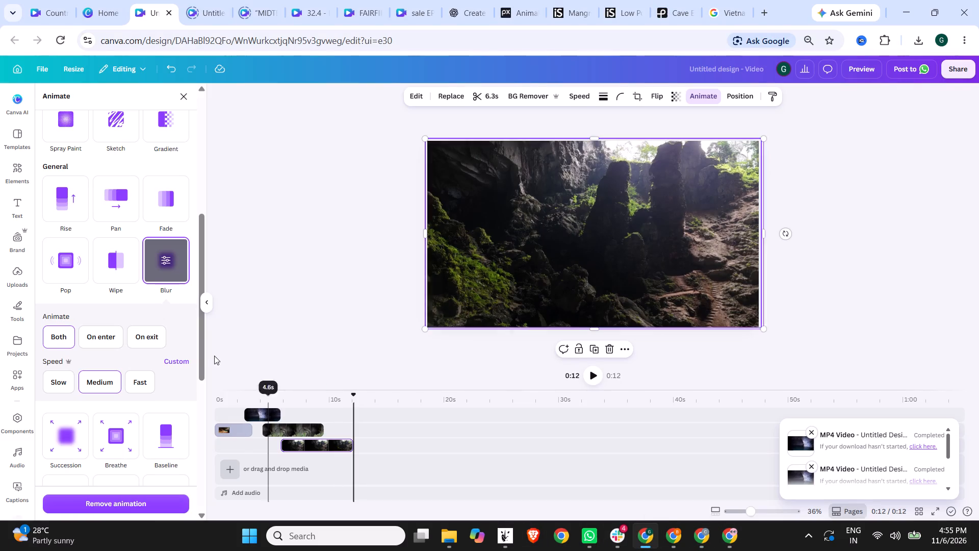
{"action": "scroll", "coordinate": [132, 387], "scroll_direction": "up", "scroll_amount": 8}
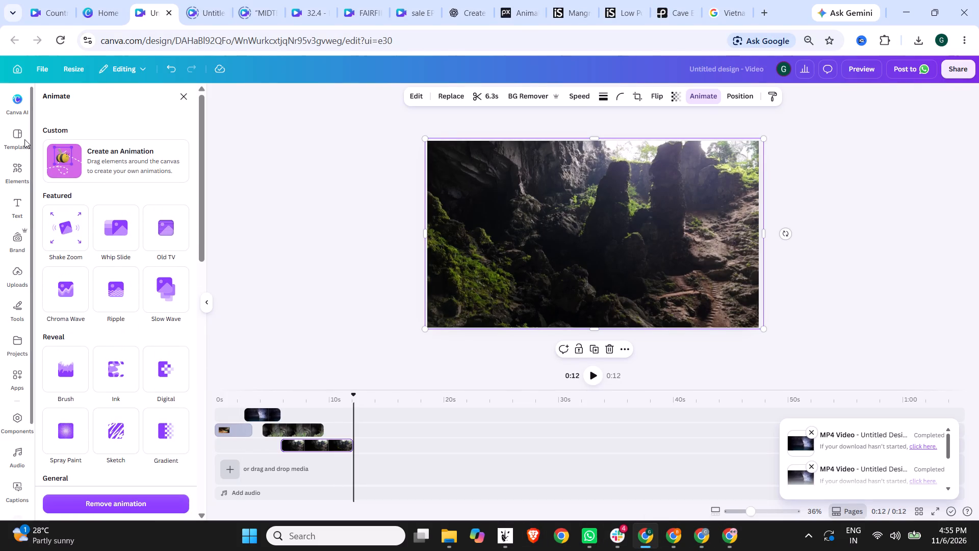
{"action": "left_click", "coordinate": [52, 3]}
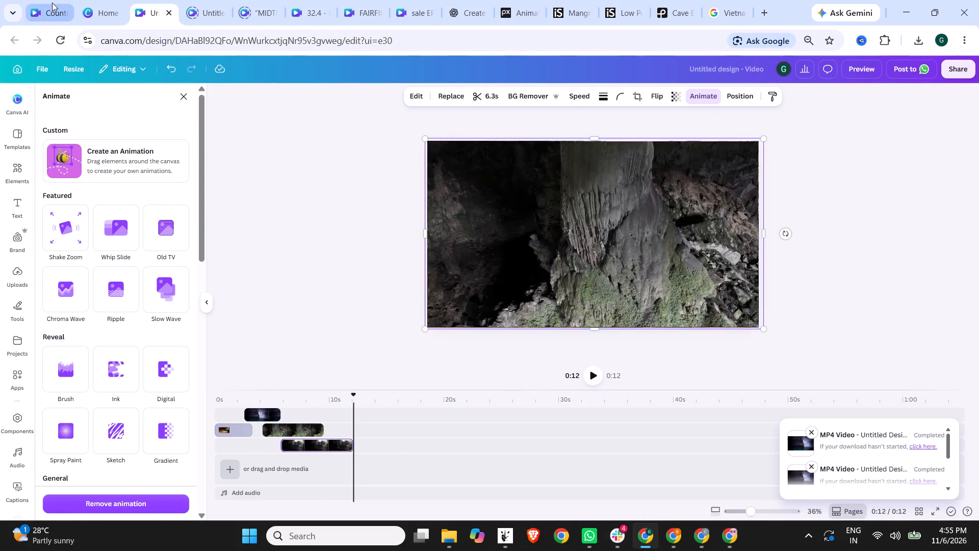
{"action": "scroll", "coordinate": [641, 282], "scroll_direction": "down", "scroll_amount": 3}
{"action": "scroll", "coordinate": [477, 266], "scroll_direction": "down", "scroll_amount": 3, "text": "ctrl"}
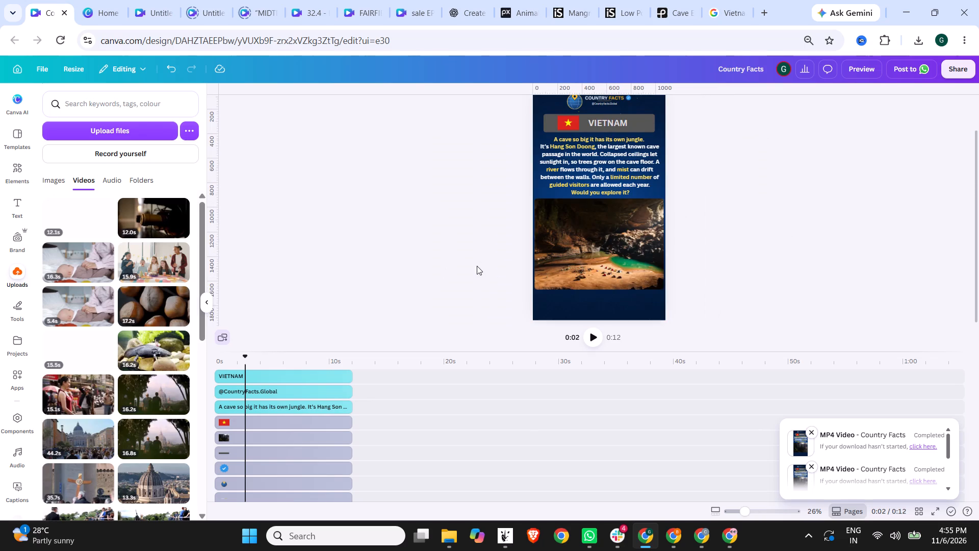
{"action": "scroll", "coordinate": [604, 162], "scroll_direction": "up", "scroll_amount": 1, "text": "ctrl"}
{"action": "double_click", "coordinate": [604, 162]}
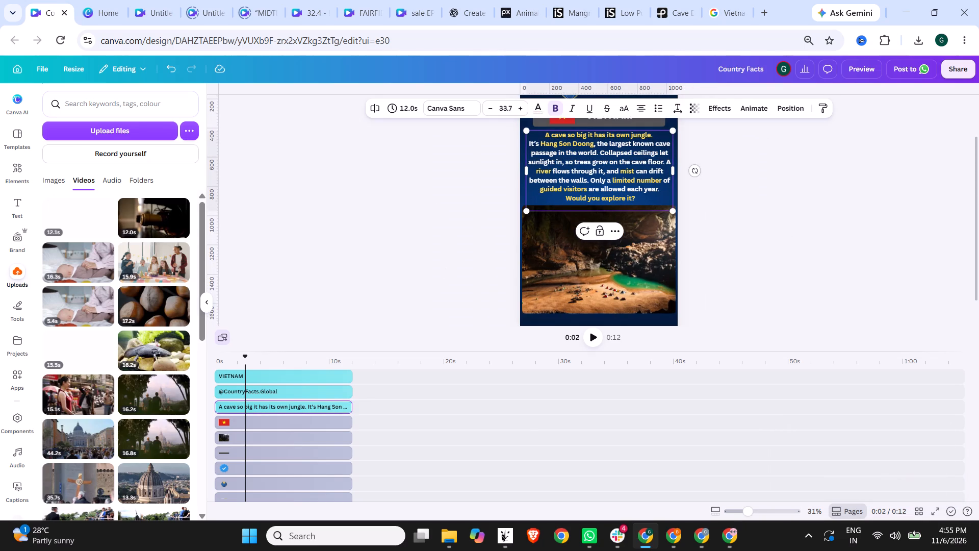
{"action": "left_click", "coordinate": [622, 177]}
{"action": "key", "text": "ctrl+a"}
{"action": "key", "text": "ctrl+v"}
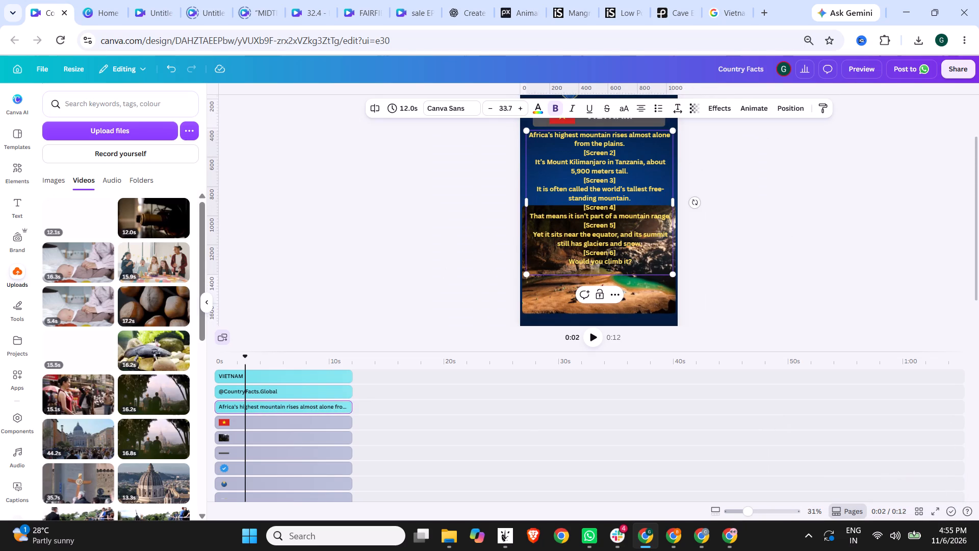
Delete the [Screen 2] and [Screen 3] labels from the Mount Kilimanjaro text and join the surrounding lines into one paragraph.
{"action": "left_click_drag", "start_coordinate": [630, 156], "coordinate": [549, 154]}
{"action": "key", "text": "BackSpace"}
{"action": "key", "text": "BackSpace"}
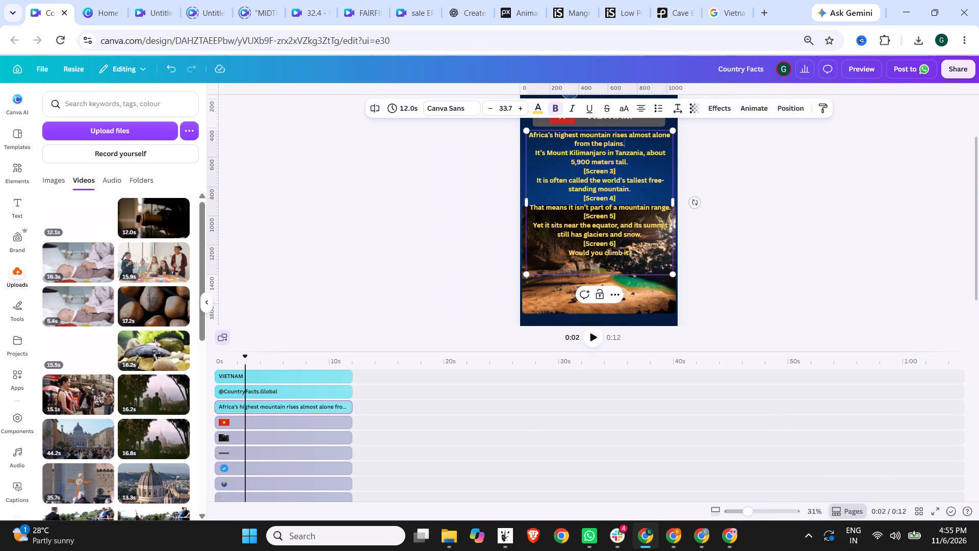
{"action": "key", "text": "Delete"}
{"action": "left_click_drag", "start_coordinate": [623, 164], "coordinate": [605, 163]}
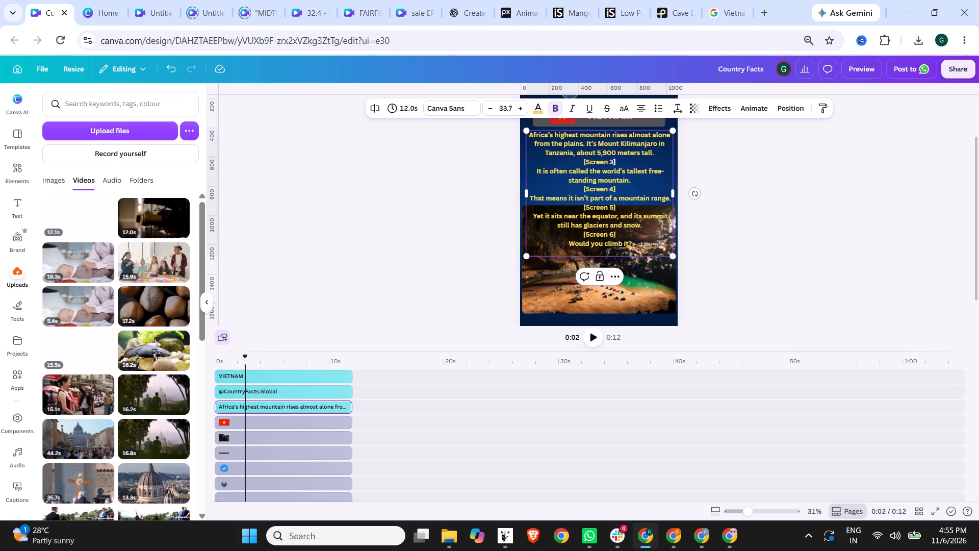
{"action": "left_click_drag", "start_coordinate": [605, 163], "coordinate": [565, 160]}
{"action": "key", "text": "BackSpace"}
{"action": "key", "text": "BackSpace"}
{"action": "key", "text": "Delete"}
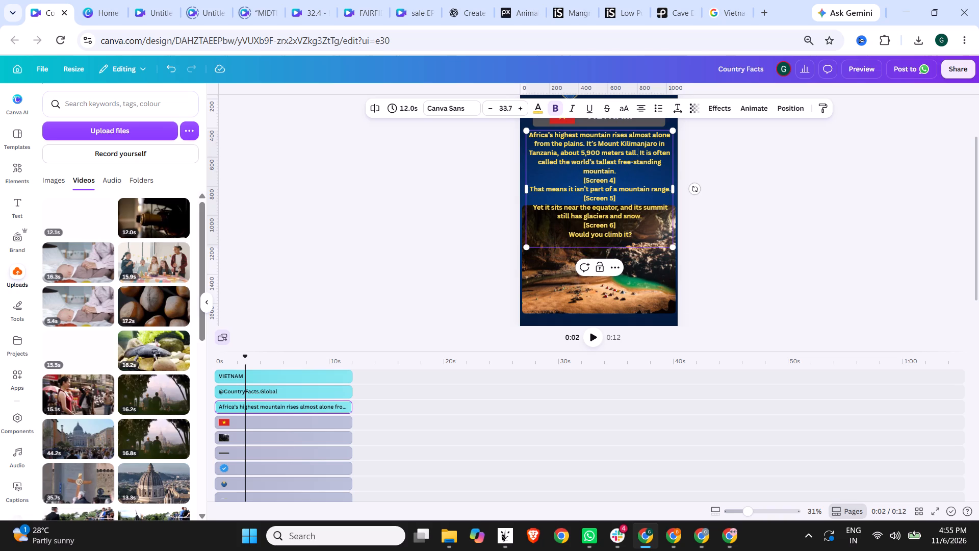
Delete the [Screen 4], [Screen 5] and [Screen 6] labels and join the remaining sentences into the same paragraph.
{"action": "left_click_drag", "start_coordinate": [634, 180], "coordinate": [542, 178]}
{"action": "key", "text": "BackSpace"}
{"action": "key", "text": "BackSpace"}
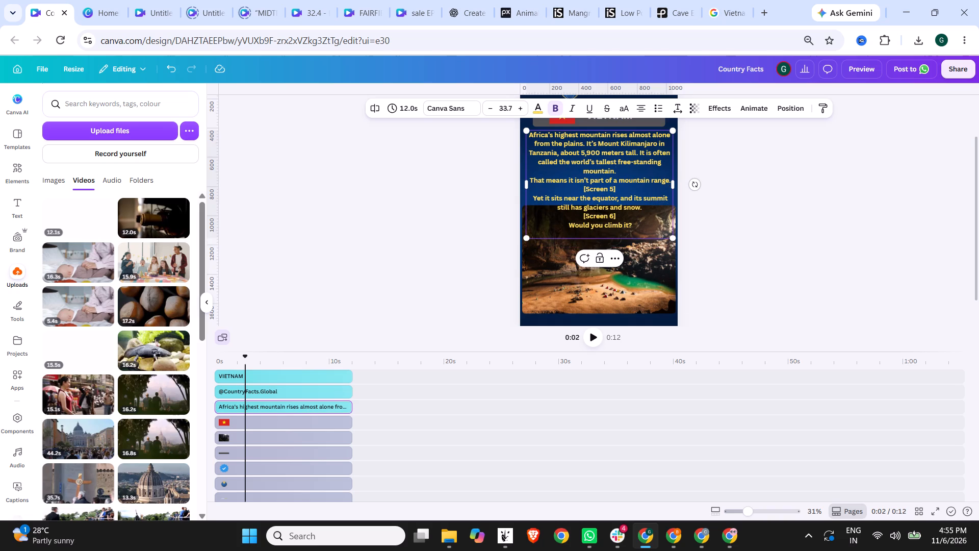
{"action": "key", "text": "Delete"}
{"action": "left_click_drag", "start_coordinate": [633, 189], "coordinate": [537, 189]}
{"action": "key", "text": "BackSpace"}
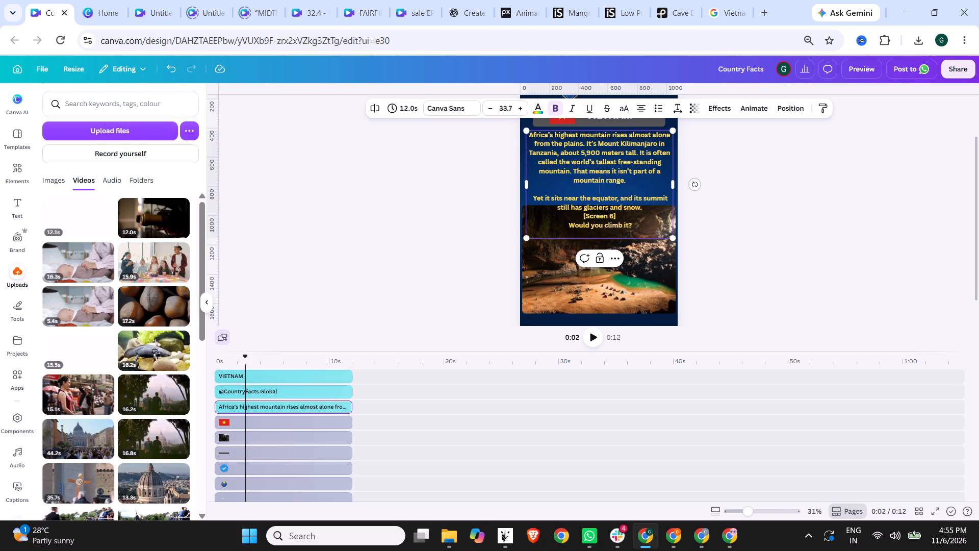
{"action": "key", "text": "BackSpace"}
{"action": "key", "text": "Delete"}
{"action": "left_click_drag", "start_coordinate": [638, 194], "coordinate": [539, 193]}
{"action": "key", "text": "BackSpace"}
{"action": "key", "text": "BackSpace"}
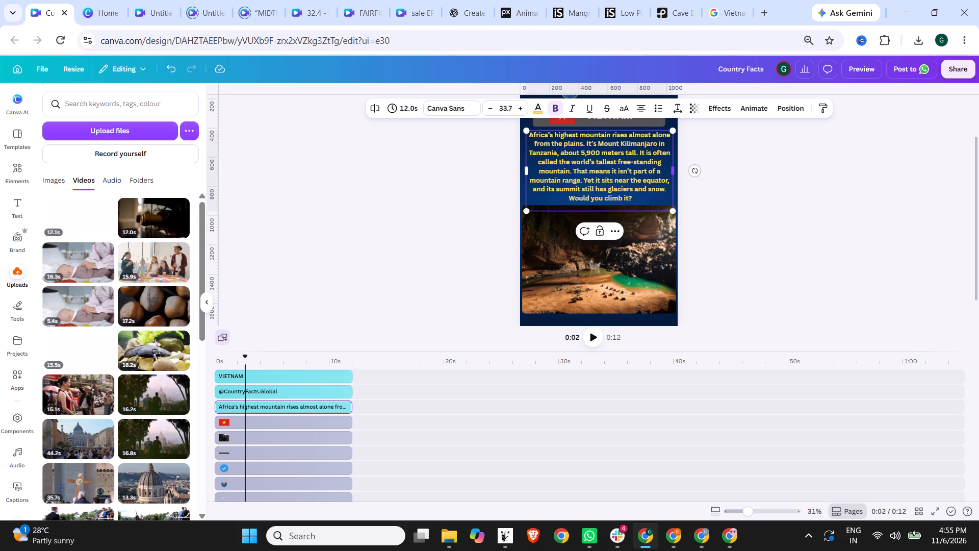
Recolour the fact text white from "Africa's highest mountain" through "glaciers and snow.", leaving out the closing question.
{"action": "left_click_drag", "start_coordinate": [667, 188], "coordinate": [517, 141]}
{"action": "left_click", "coordinate": [517, 141]}
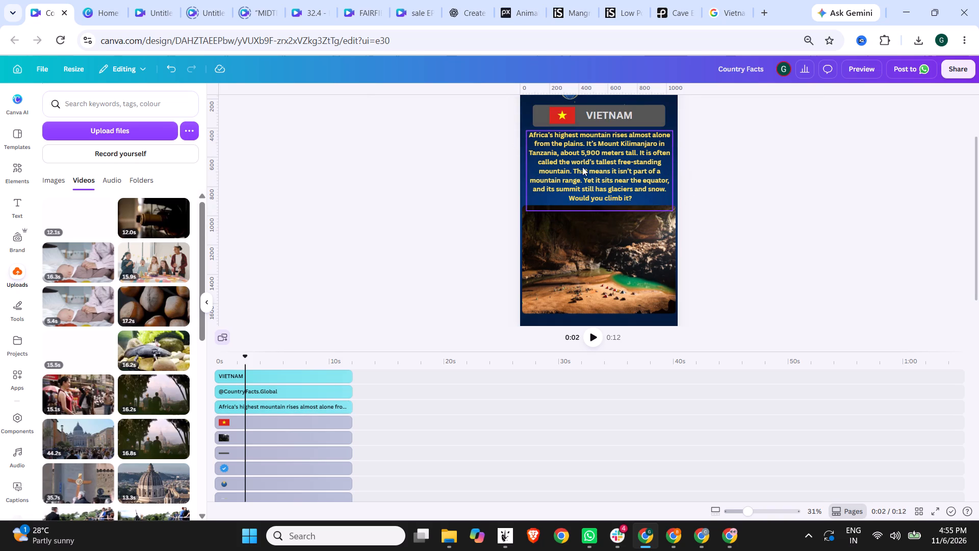
{"action": "left_click", "coordinate": [660, 187]}
{"action": "left_click", "coordinate": [667, 188]}
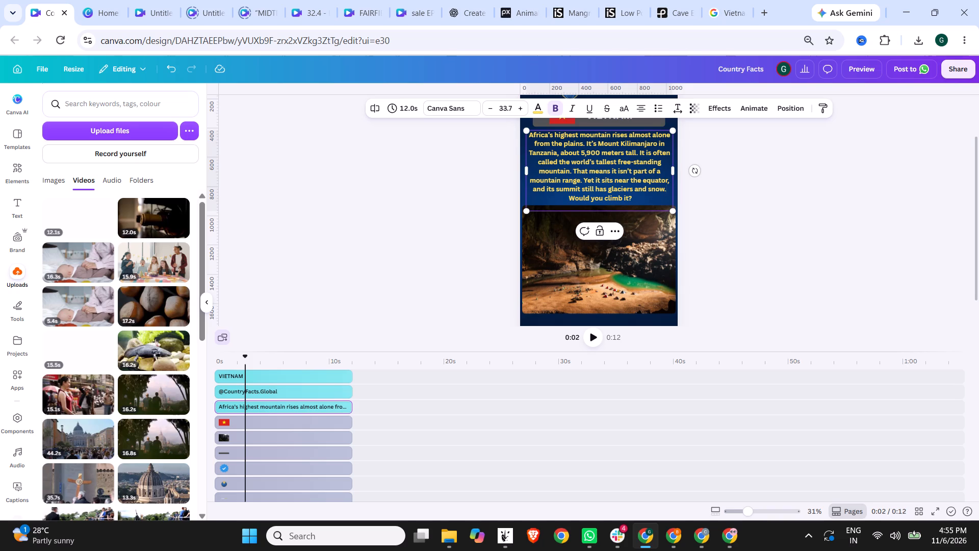
{"action": "left_click_drag", "start_coordinate": [669, 187], "coordinate": [523, 127]}
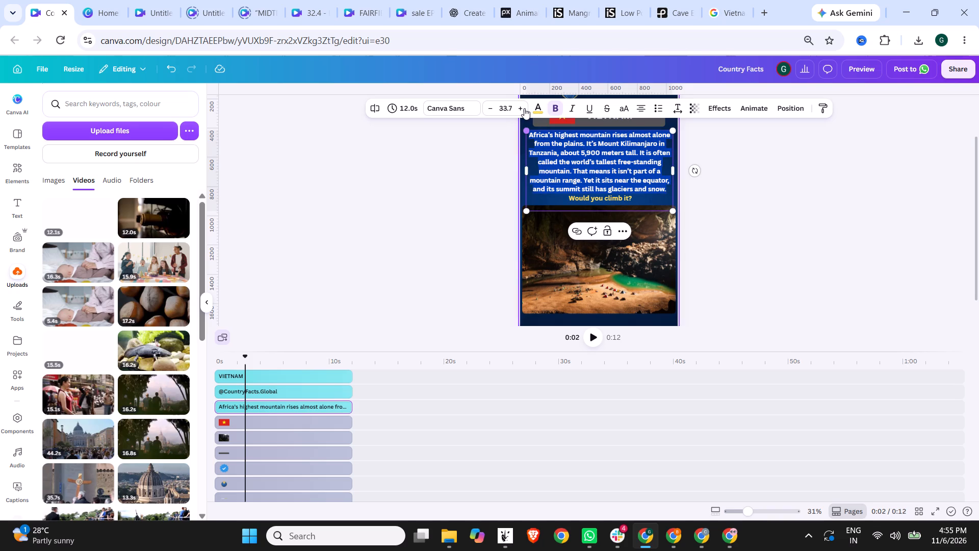
{"action": "left_click", "coordinate": [535, 105]}
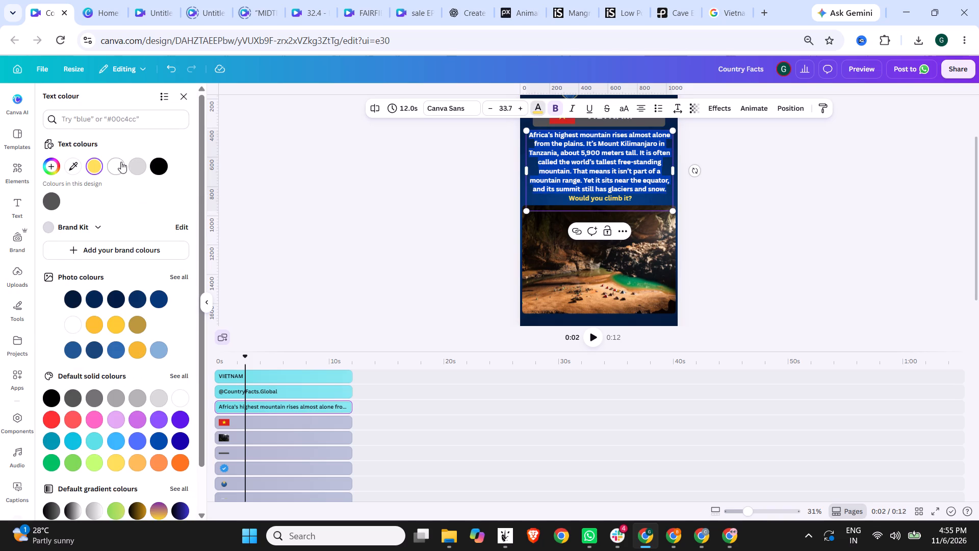
{"action": "left_click", "coordinate": [121, 162]}
{"action": "left_click", "coordinate": [563, 165]}
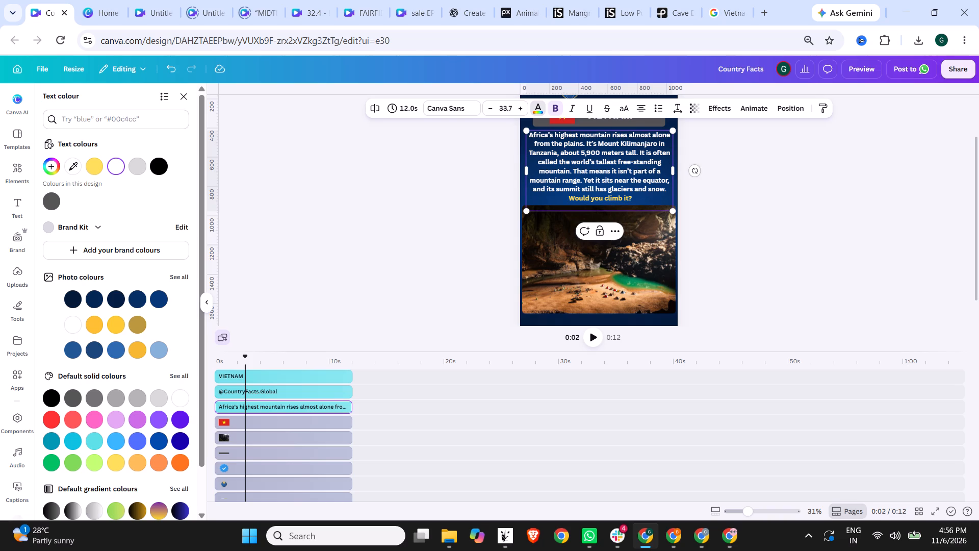
Highlight the phrases "Africa's highest mountain" and "Mount Kilimanjaro" in the design's yellow text colour.
{"action": "scroll", "coordinate": [556, 160], "scroll_direction": "up", "scroll_amount": 1}
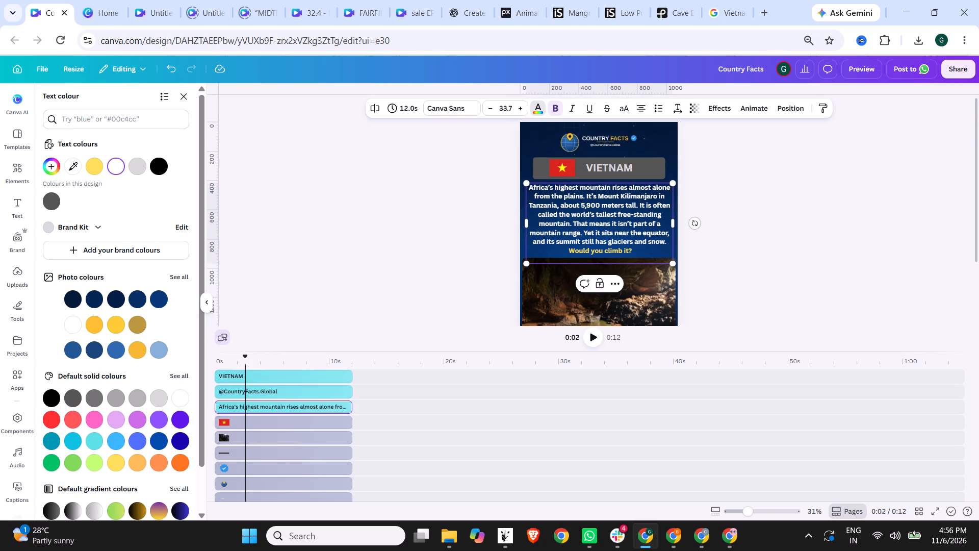
{"action": "left_click_drag", "start_coordinate": [610, 189], "coordinate": [518, 191]}
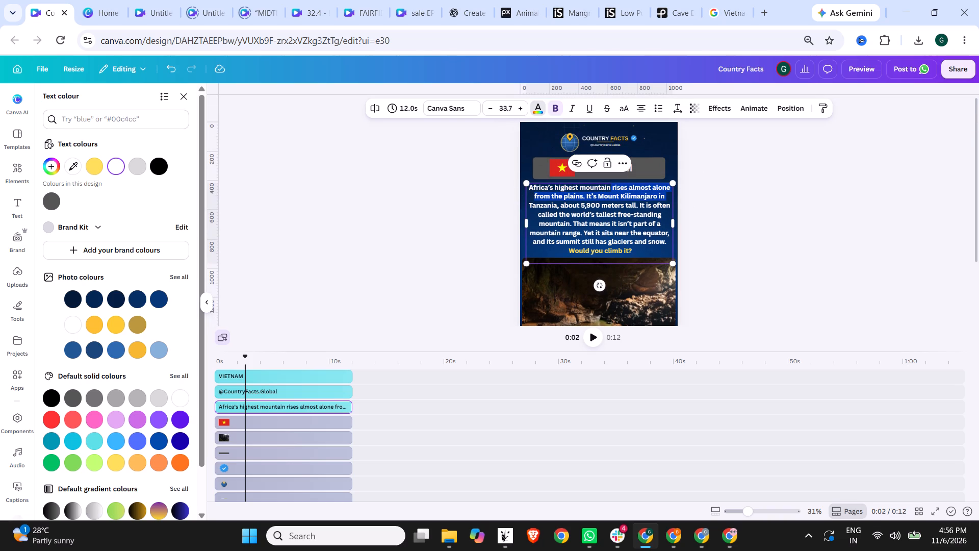
{"action": "left_click", "coordinate": [603, 202]}
{"action": "left_click_drag", "start_coordinate": [610, 189], "coordinate": [552, 185]}
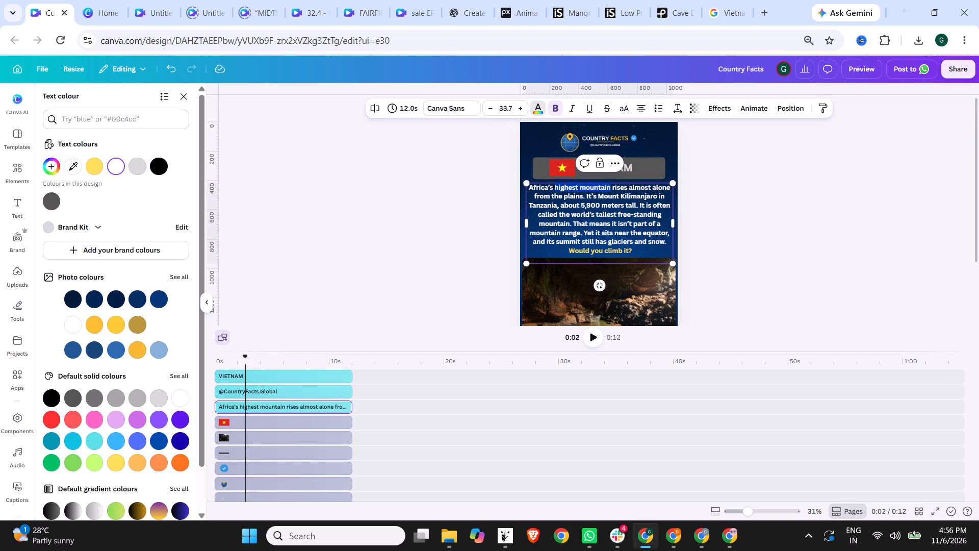
{"action": "left_click_drag", "start_coordinate": [552, 185], "coordinate": [530, 186]}
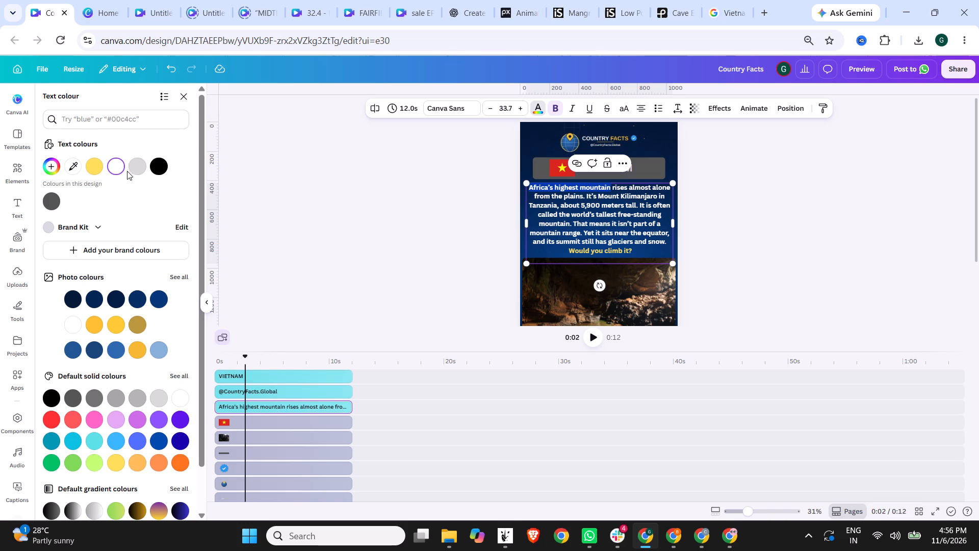
{"action": "left_click", "coordinate": [97, 169]}
{"action": "left_click", "coordinate": [629, 213]}
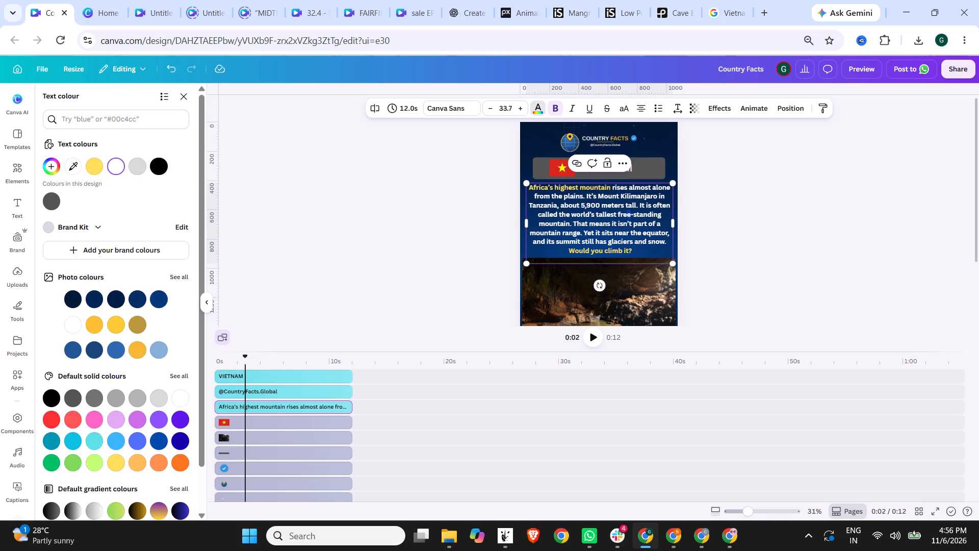
{"action": "left_click_drag", "start_coordinate": [598, 196], "coordinate": [656, 197]}
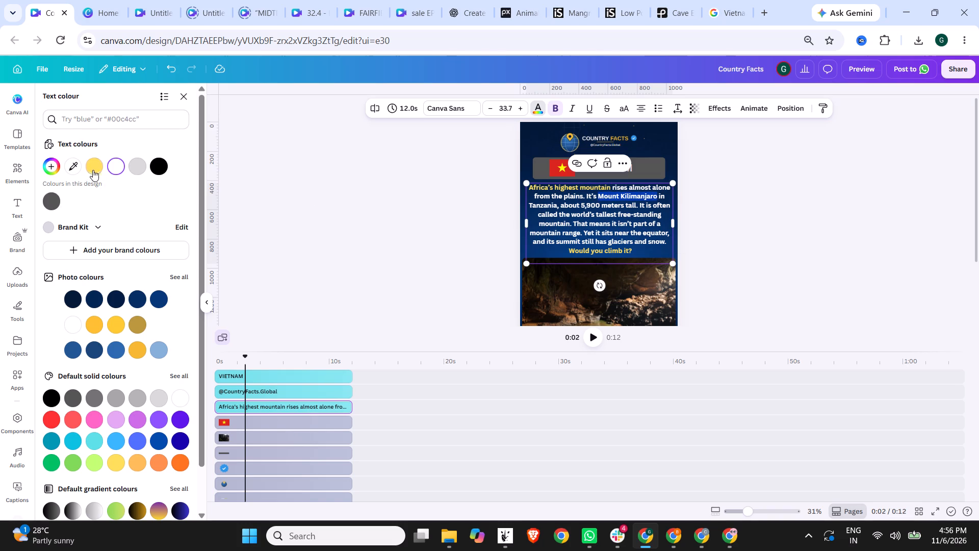
{"action": "left_click", "coordinate": [93, 170]}
Colour "5,900 meters tall" and "Tanzania" yellow in the fact text.
{"action": "left_click", "coordinate": [592, 214]}
{"action": "left_click_drag", "start_coordinate": [580, 205], "coordinate": [639, 208]}
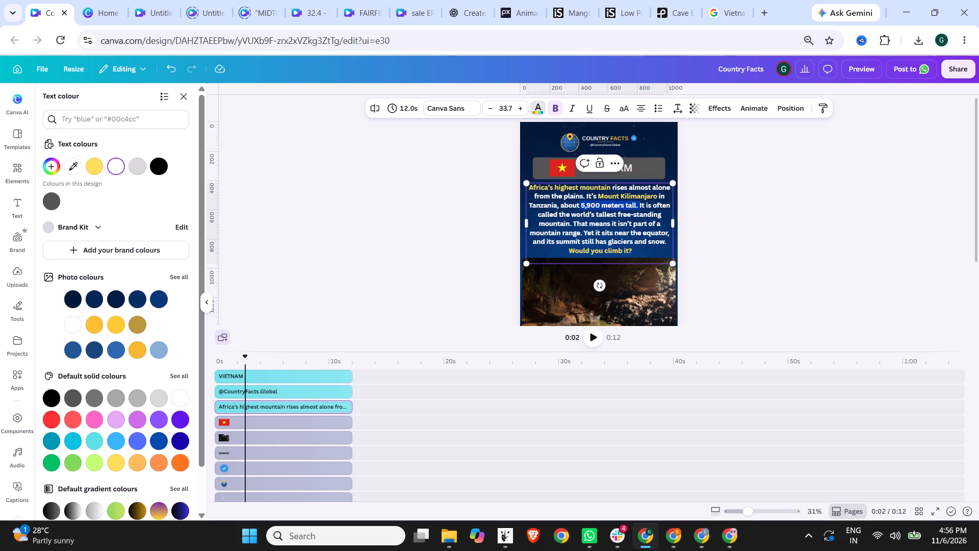
{"action": "left_click_drag", "start_coordinate": [639, 208], "coordinate": [636, 207]}
{"action": "left_click", "coordinate": [98, 167]}
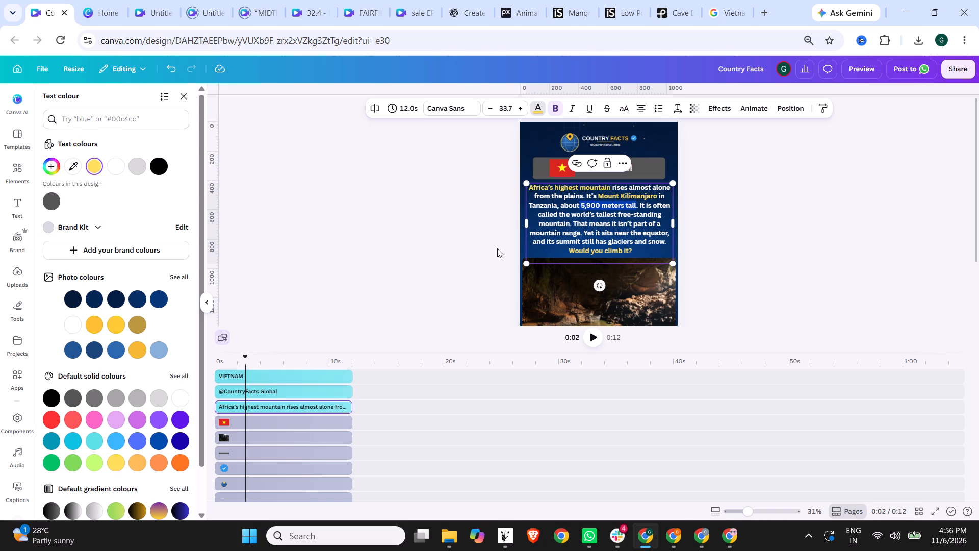
{"action": "left_click", "coordinate": [544, 204]}
{"action": "left_click_drag", "start_coordinate": [556, 205], "coordinate": [530, 206]}
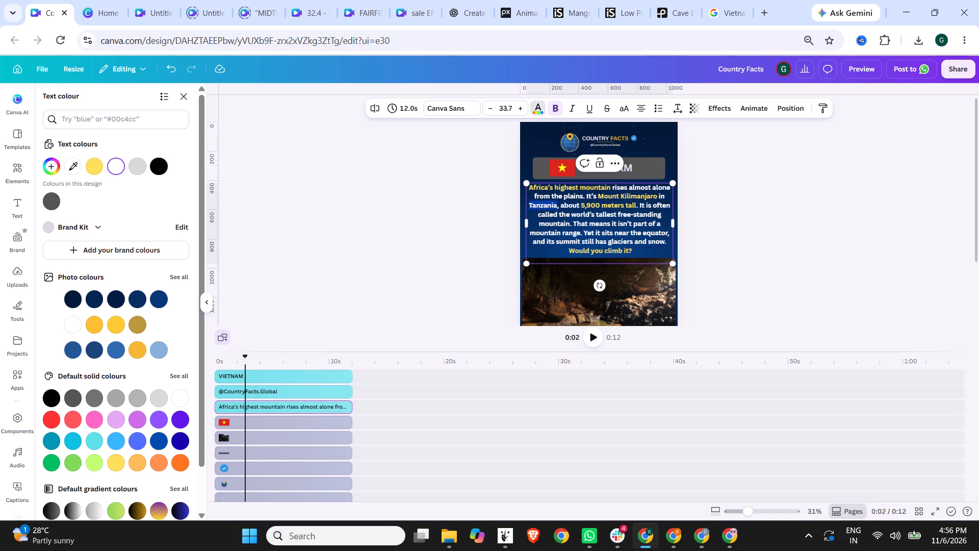
{"action": "left_click_drag", "start_coordinate": [530, 206], "coordinate": [530, 206]}
{"action": "left_click", "coordinate": [91, 169]}
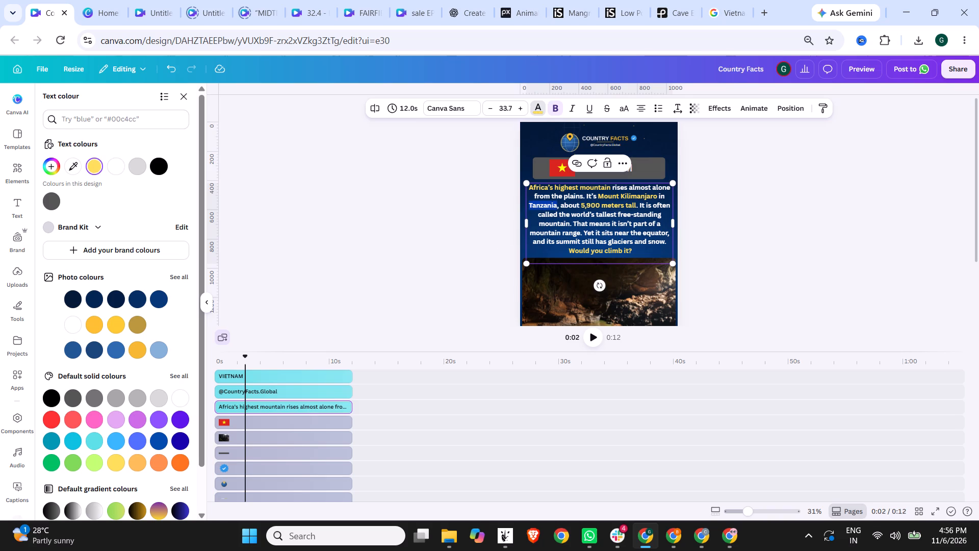
Colour the phrases "world's tallest free-standing", "sits near the equator" and "glaciers and snow." yellow.
{"action": "left_click", "coordinate": [638, 215]}
{"action": "left_click_drag", "start_coordinate": [573, 213], "coordinate": [661, 214]}
{"action": "left_click", "coordinate": [99, 165]}
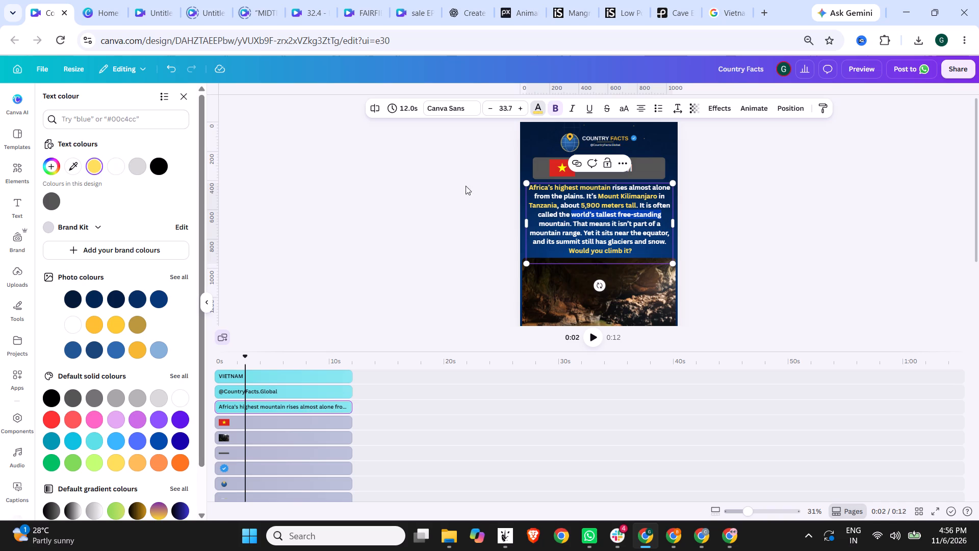
{"action": "left_click", "coordinate": [611, 226]}
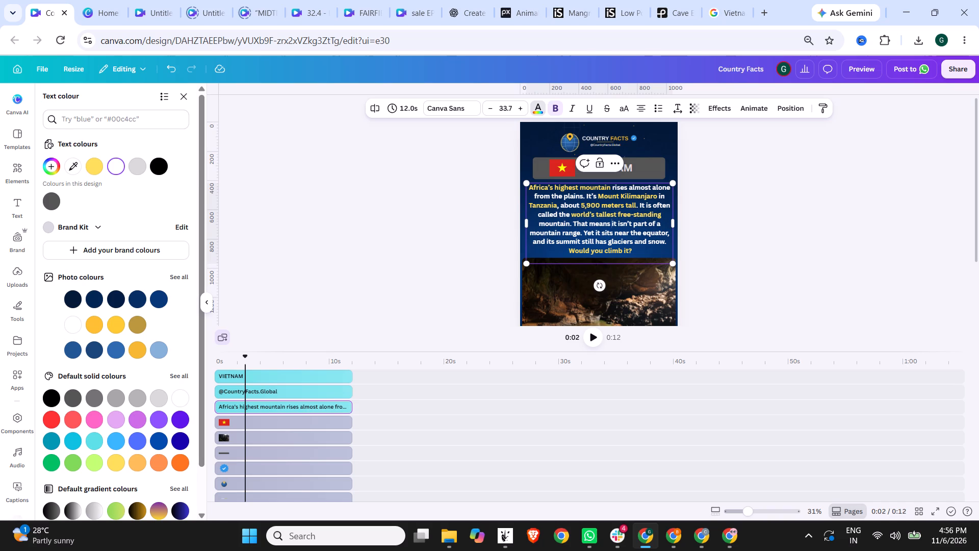
{"action": "left_click_drag", "start_coordinate": [603, 232], "coordinate": [661, 232]}
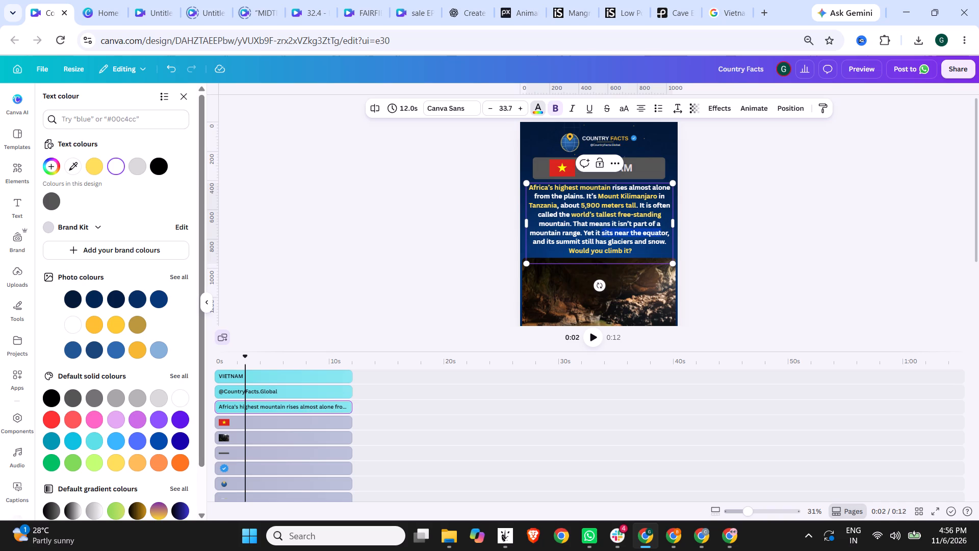
{"action": "left_click_drag", "start_coordinate": [661, 232], "coordinate": [668, 232]}
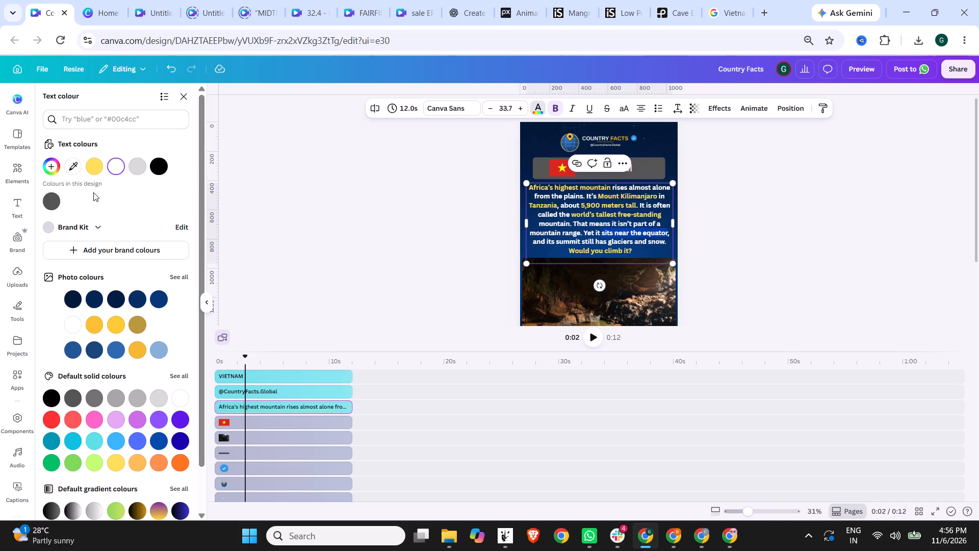
{"action": "left_click", "coordinate": [96, 170]}
{"action": "left_click", "coordinate": [600, 239]}
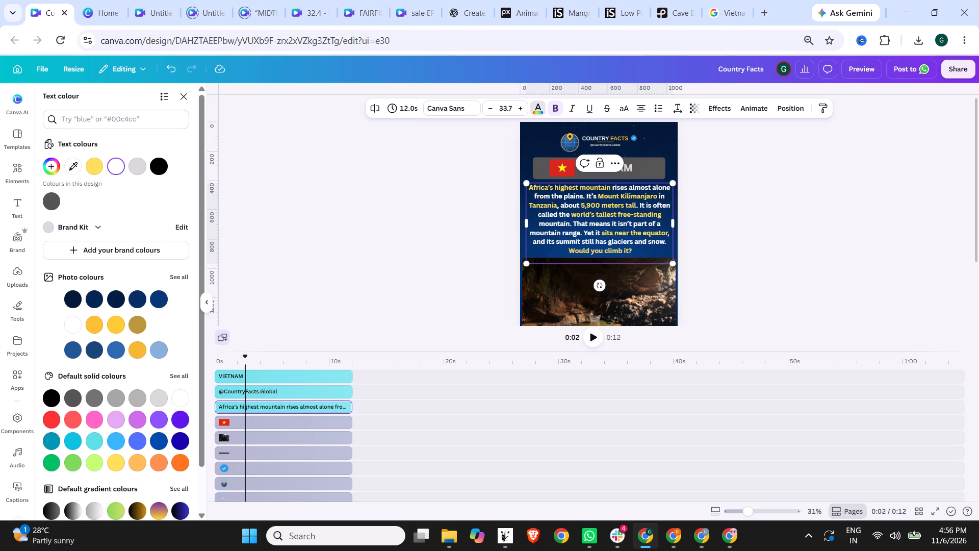
{"action": "left_click_drag", "start_coordinate": [608, 243], "coordinate": [666, 243]}
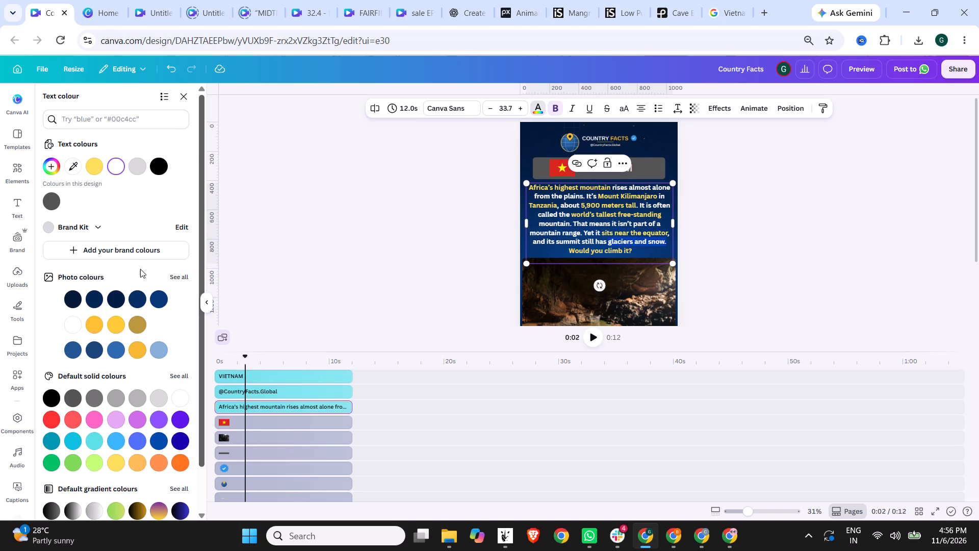
{"action": "left_click", "coordinate": [94, 167]}
Replace the closing question "Would you climb it?" with "Would you visit?".
{"action": "left_click", "coordinate": [607, 252]}
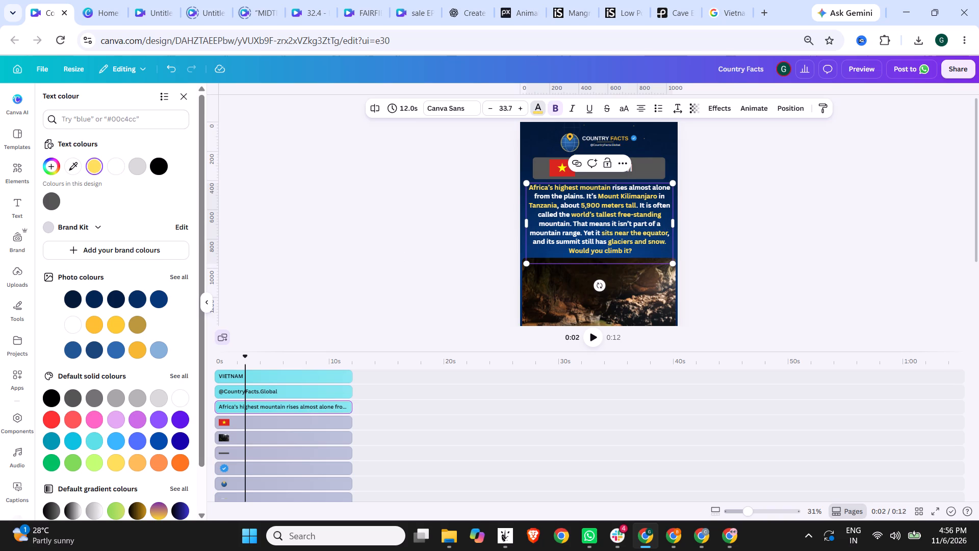
{"action": "left_click_drag", "start_coordinate": [631, 253], "coordinate": [532, 253]}
{"action": "type", "text": "Amazo"}
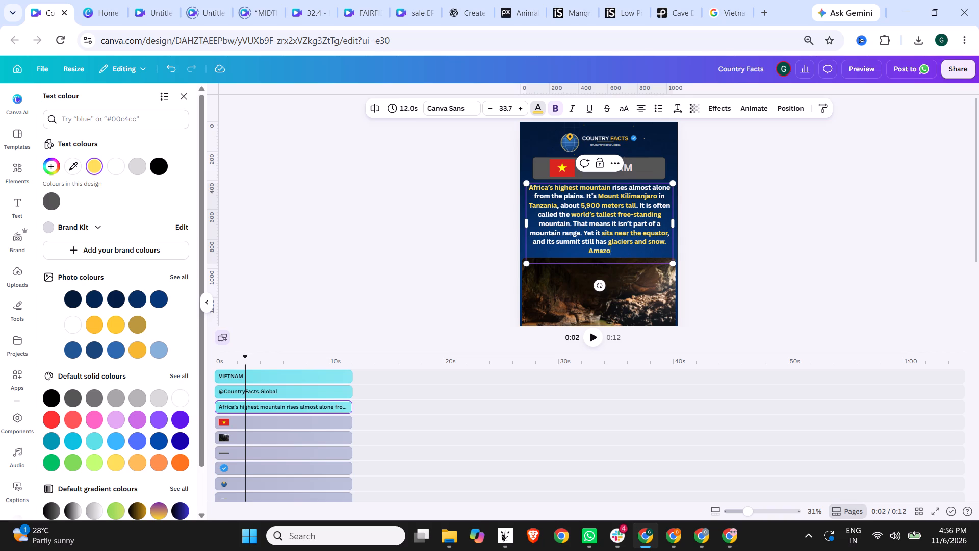
{"action": "key", "text": "BackSpace"}
{"action": "type", "text": "ing"}
{"action": "key", "text": "BackSpace"}
{"action": "key", "text": "BackSpace"}
{"action": "key", "text": "BackSpace"}
{"action": "key", "text": "BackSpace"}
{"action": "key", "text": "BackSpace"}
{"action": "key", "text": "BackSpace"}
{"action": "key", "text": "BackSpace"}
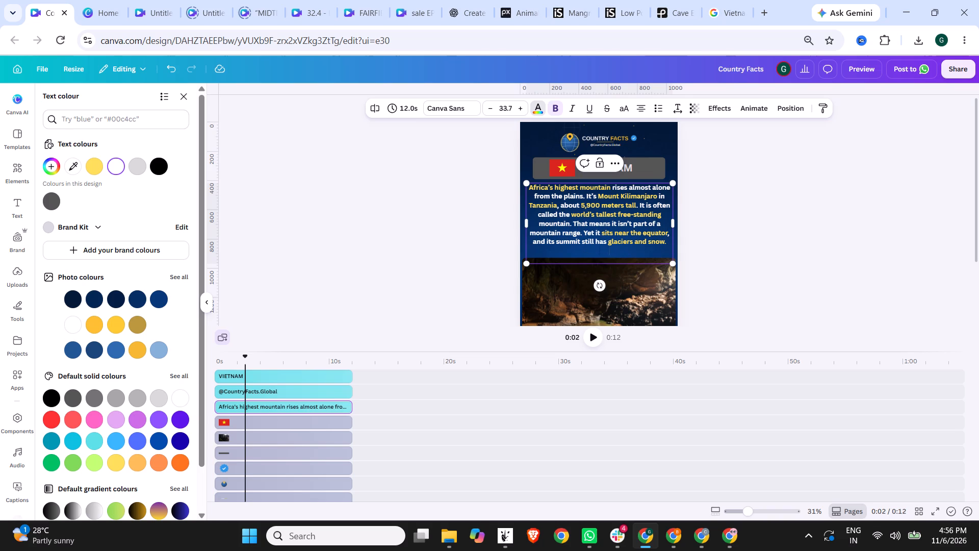
{"action": "type", "text": "Would you visit?"}
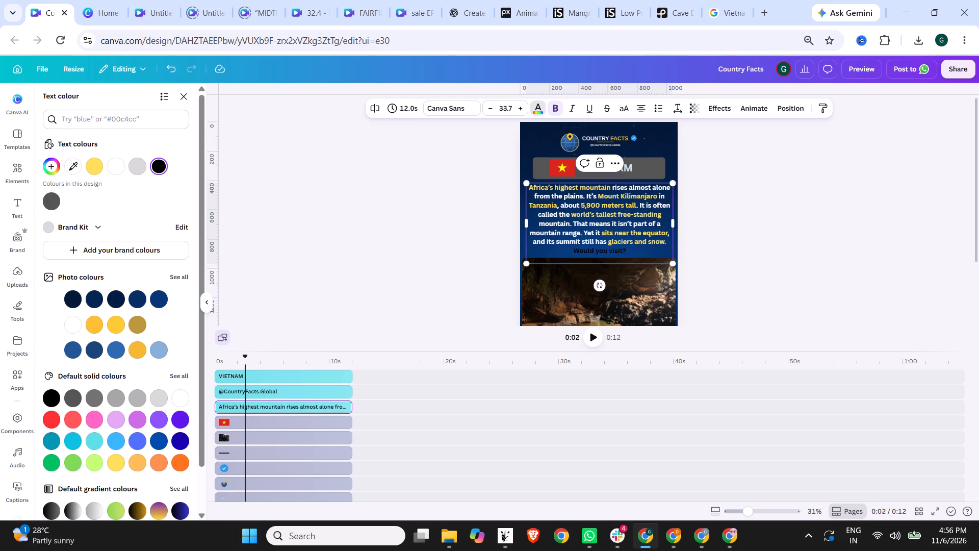
Colour the closing question "Would you visit?" yellow in the fact text.
{"action": "left_click_drag", "start_coordinate": [635, 251], "coordinate": [561, 251]}
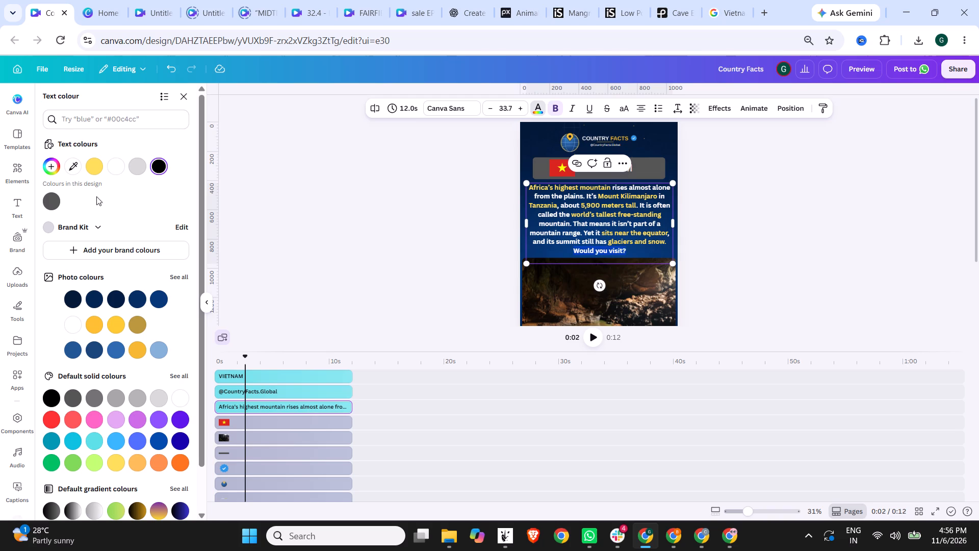
{"action": "left_click", "coordinate": [117, 165]}
{"action": "left_click", "coordinate": [96, 166]}
{"action": "left_click", "coordinate": [722, 263]}
{"action": "left_click", "coordinate": [635, 233]}
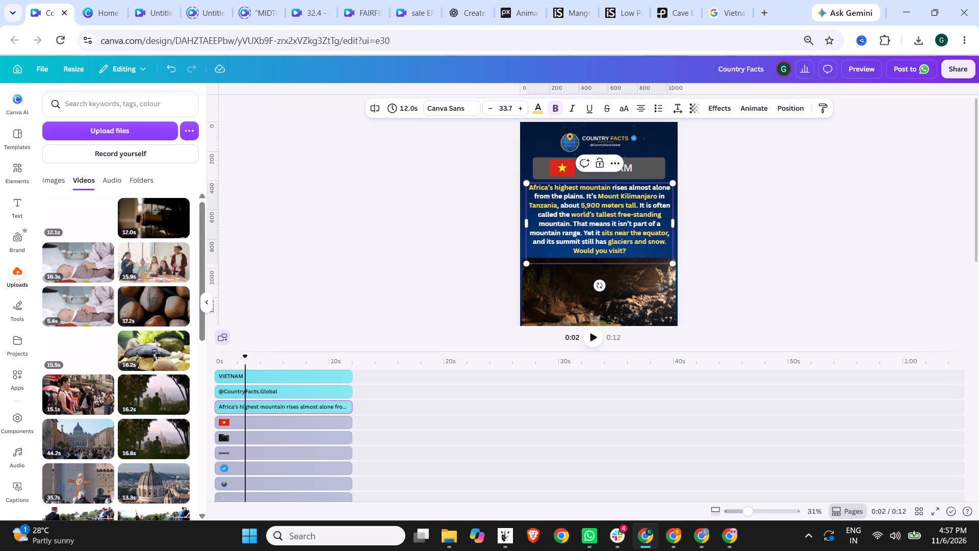
{"action": "left_click", "coordinate": [738, 235]}
Replace the country title "VIETNAM" with "TANZANIA" in the design's title banner.
{"action": "double_click", "coordinate": [623, 170]}
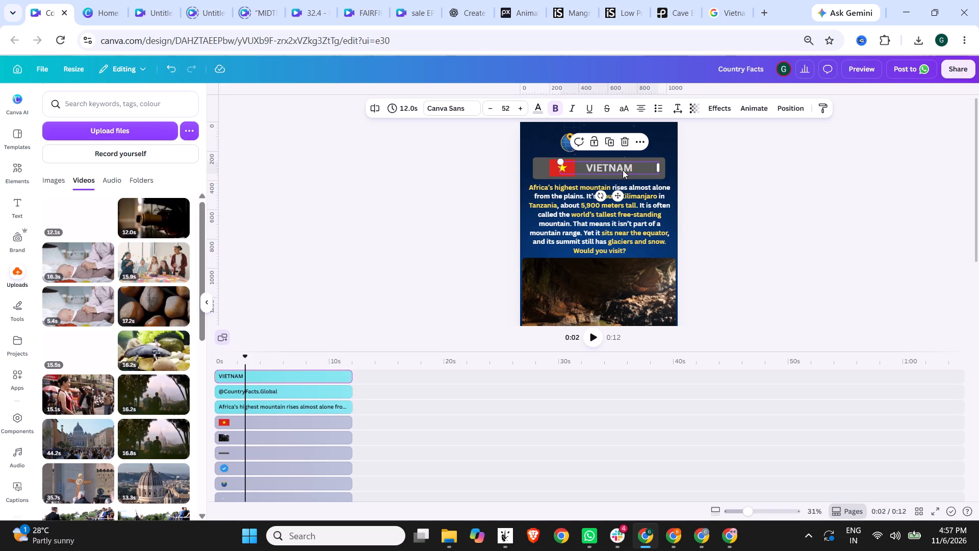
{"action": "key", "text": "ctrl+a"}
{"action": "type", "text": "TANZANIA"}
{"action": "left_click", "coordinate": [898, 203]}
Search Google Images for "Tanzania flag" and copy the Wikimedia Commons flag image.
{"action": "left_click", "coordinate": [723, 0]}
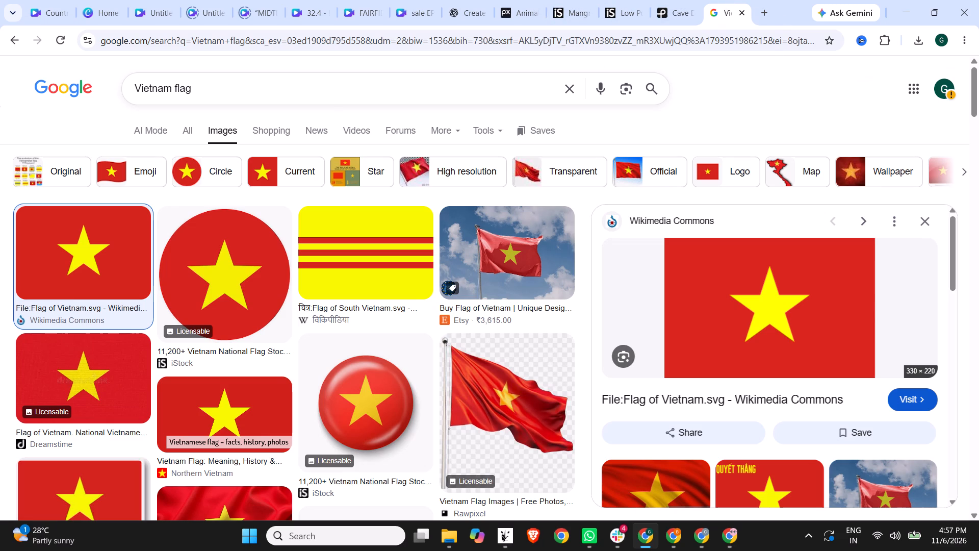
{"action": "left_click_drag", "start_coordinate": [171, 86], "coordinate": [8, 87]}
{"action": "type", "text": "Tanzania"}
{"action": "key", "text": "Return"}
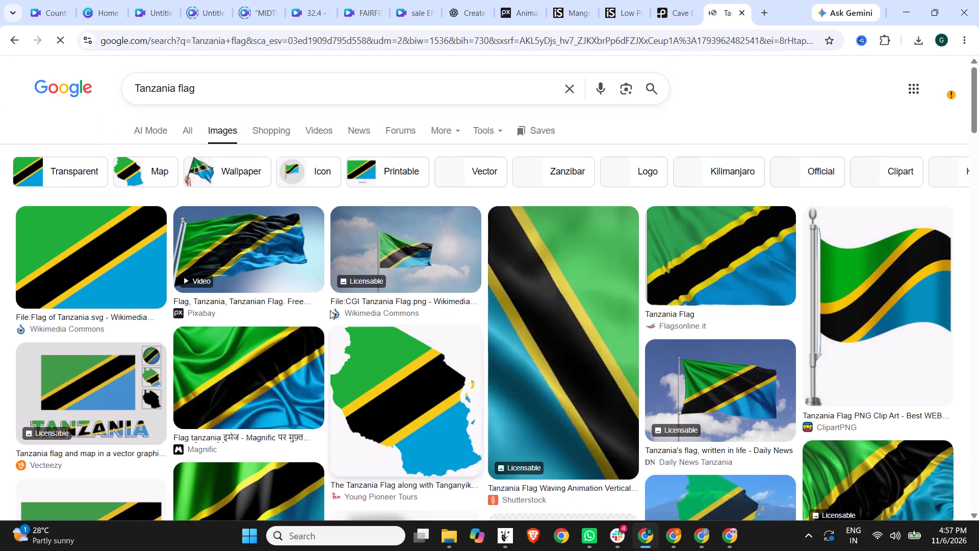
{"action": "left_click", "coordinate": [121, 259]}
{"action": "right_click", "coordinate": [788, 285]}
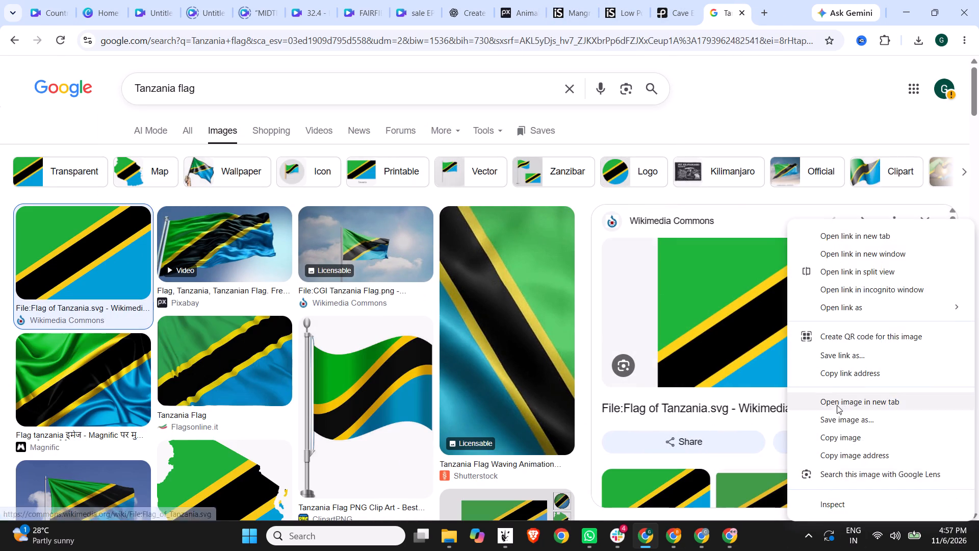
{"action": "left_click", "coordinate": [835, 436]}
Back in the Canva design, replace the Vietnam flag in the title banner with the copied Tanzania flag.
{"action": "left_click", "coordinate": [42, 0]}
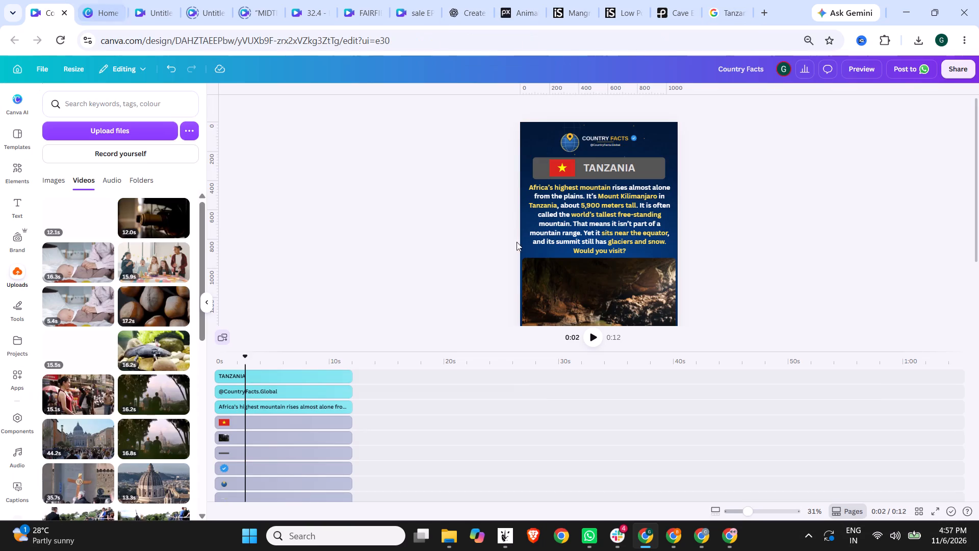
{"action": "left_click", "coordinate": [556, 168]}
{"action": "key", "text": "Delete"}
{"action": "key", "text": "ctrl+v"}
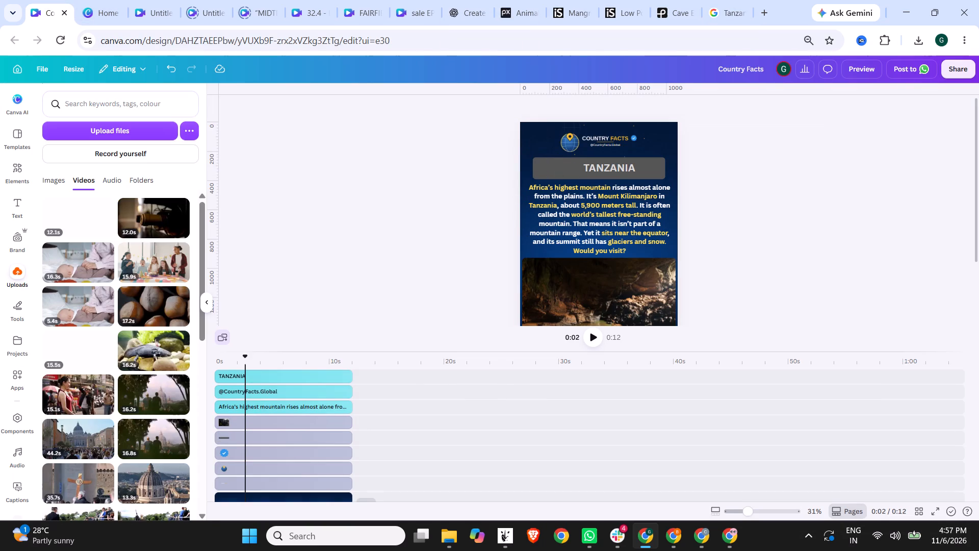